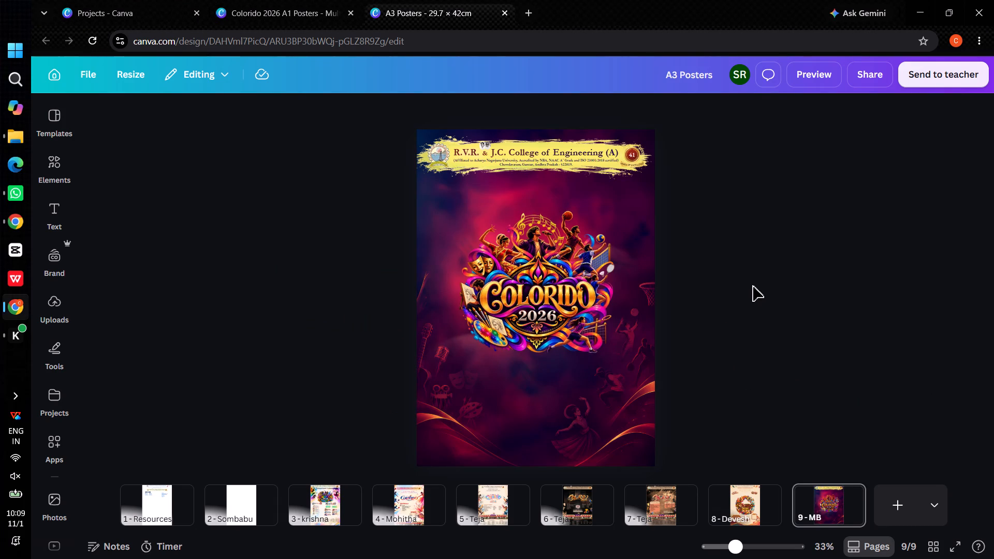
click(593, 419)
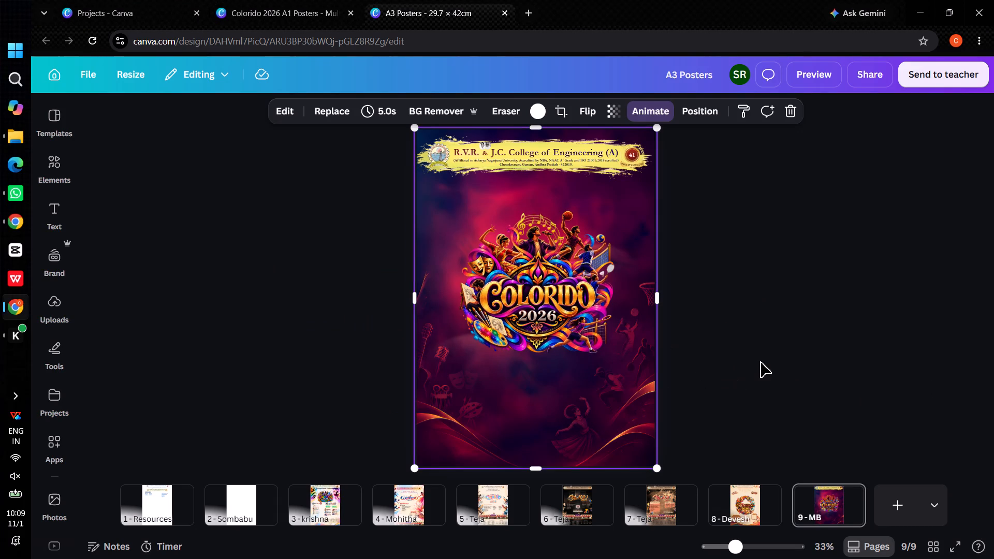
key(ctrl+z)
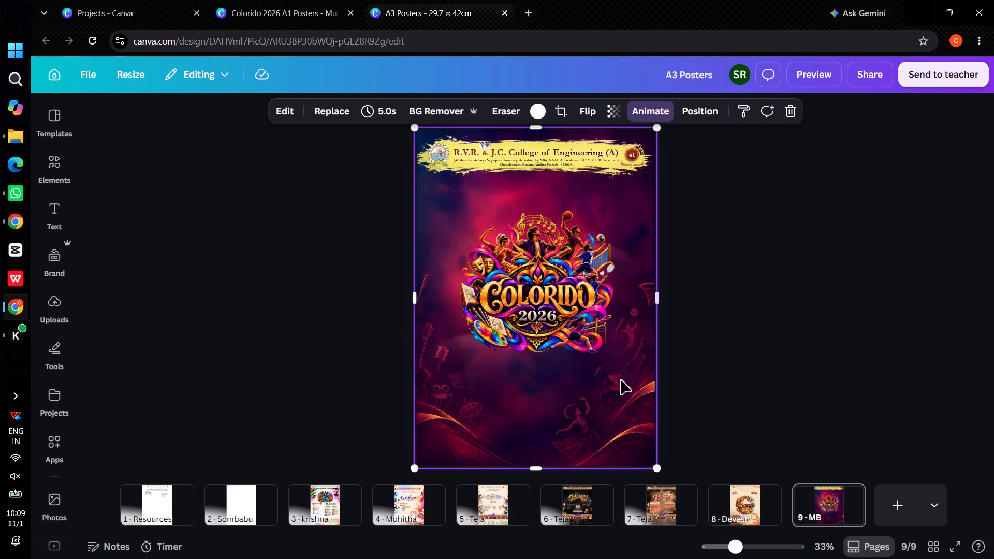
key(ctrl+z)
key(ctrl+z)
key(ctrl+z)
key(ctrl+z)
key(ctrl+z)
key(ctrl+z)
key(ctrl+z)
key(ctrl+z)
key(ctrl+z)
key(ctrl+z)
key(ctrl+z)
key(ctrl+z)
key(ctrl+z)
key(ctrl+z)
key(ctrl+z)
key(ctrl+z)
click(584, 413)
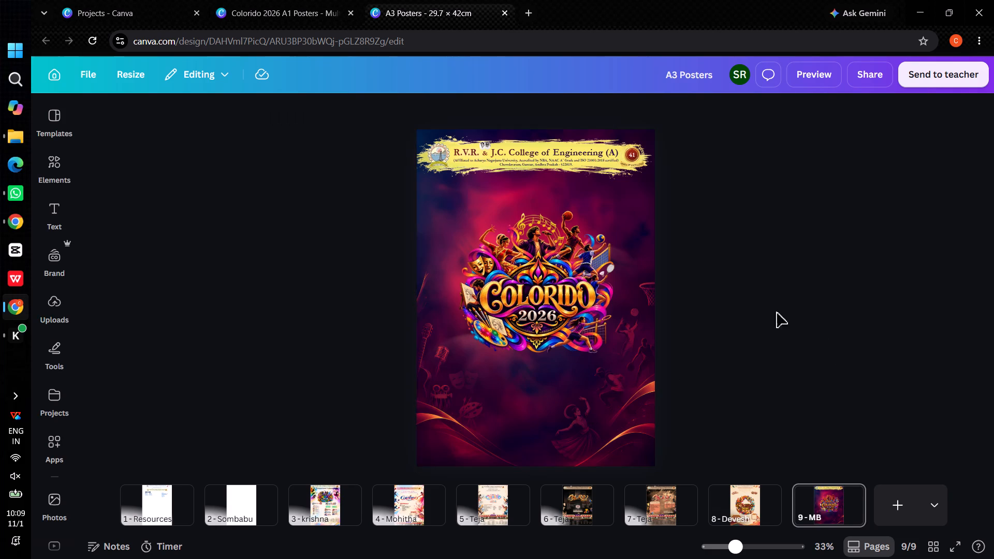
Detach the dark red and purple background image from page 9's background and delete it.
right_click(558, 381)
click(486, 390)
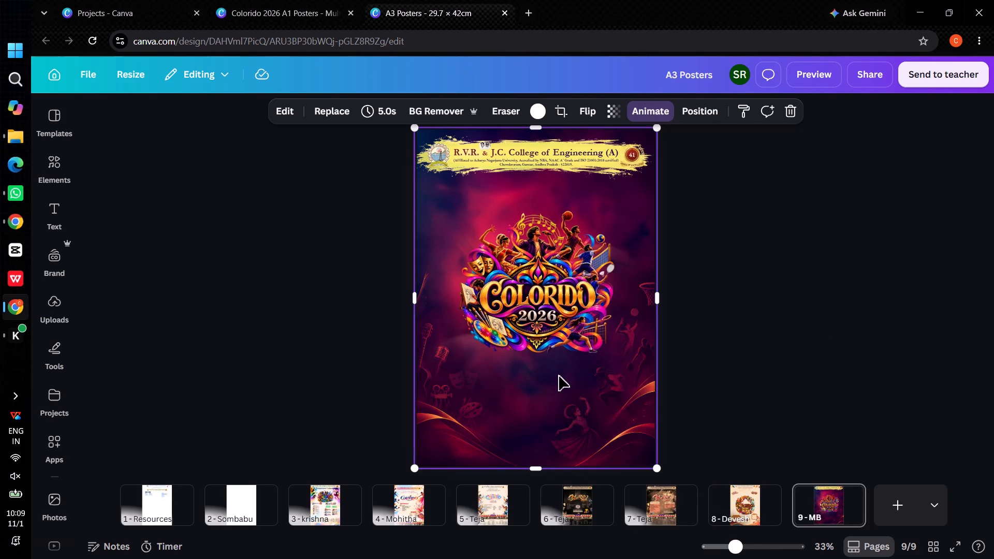
right_click(559, 376)
click(635, 474)
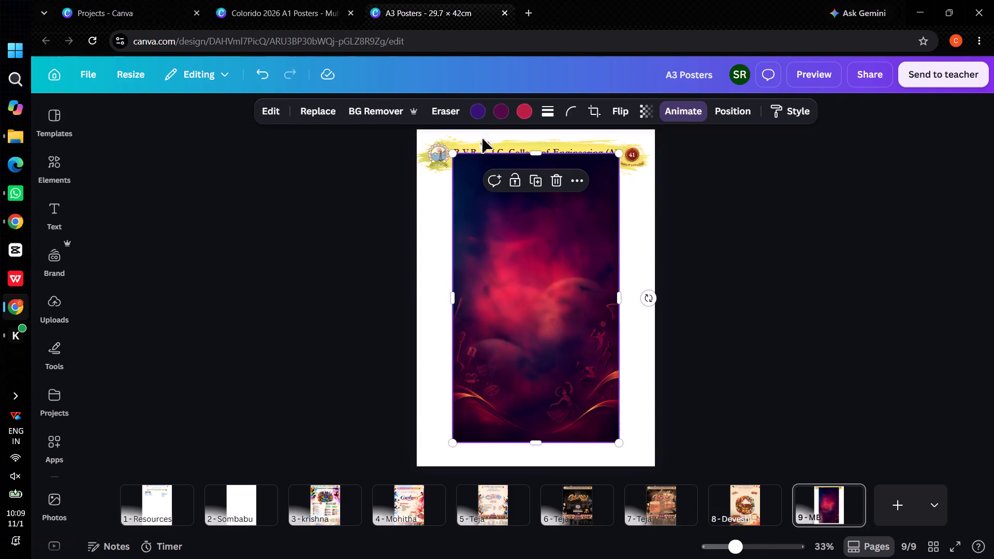
click(556, 185)
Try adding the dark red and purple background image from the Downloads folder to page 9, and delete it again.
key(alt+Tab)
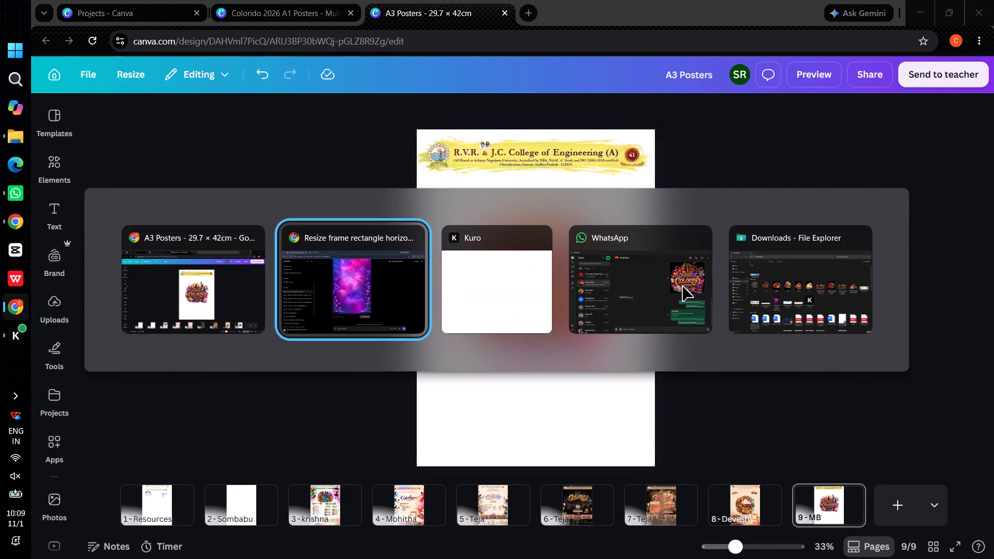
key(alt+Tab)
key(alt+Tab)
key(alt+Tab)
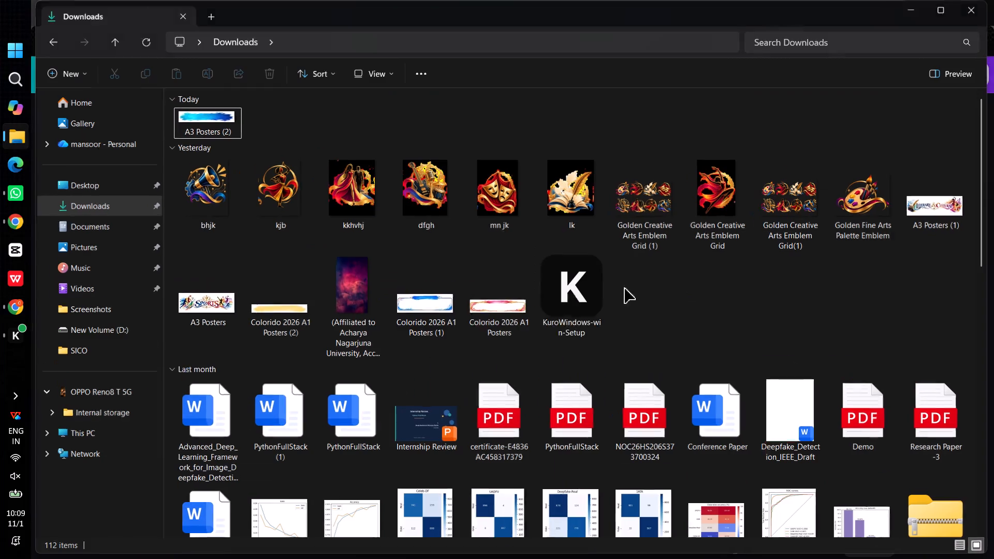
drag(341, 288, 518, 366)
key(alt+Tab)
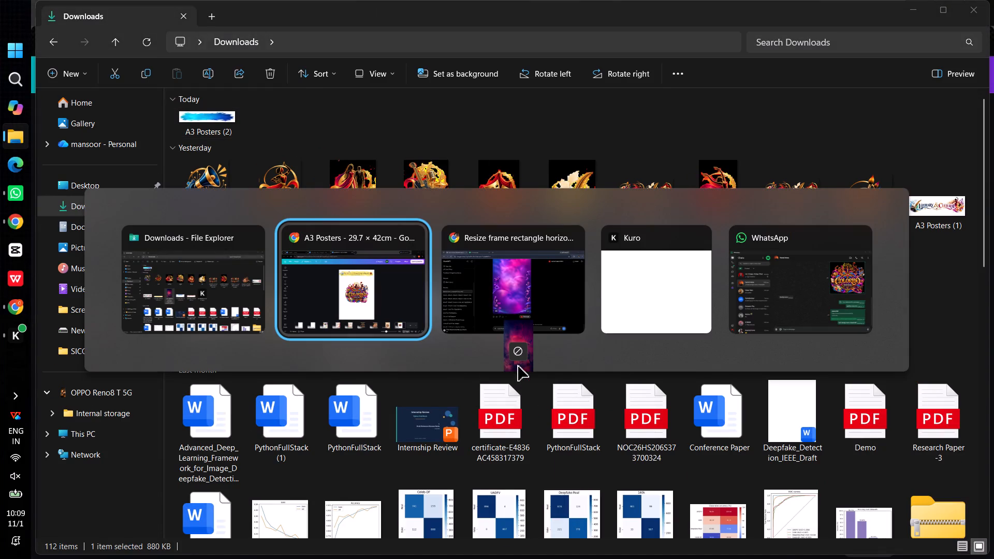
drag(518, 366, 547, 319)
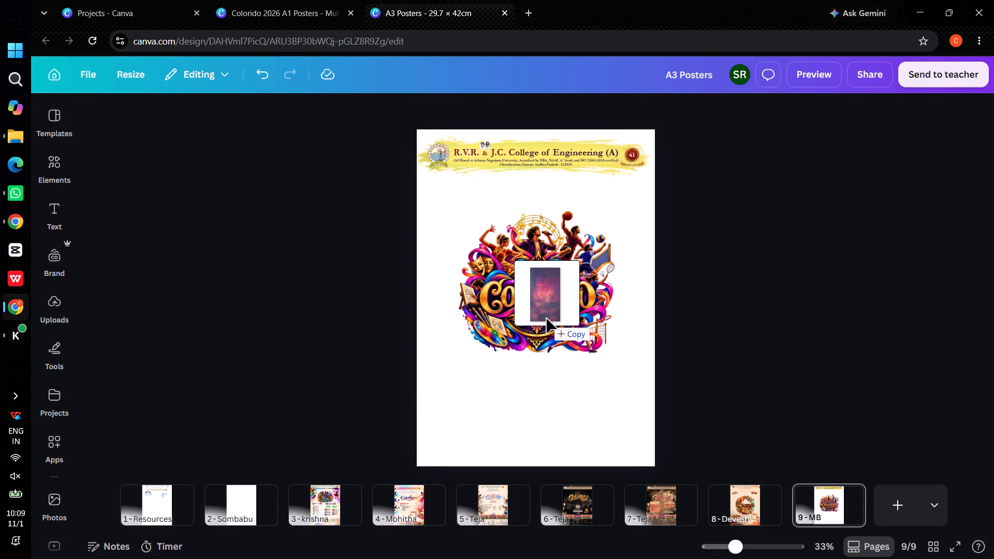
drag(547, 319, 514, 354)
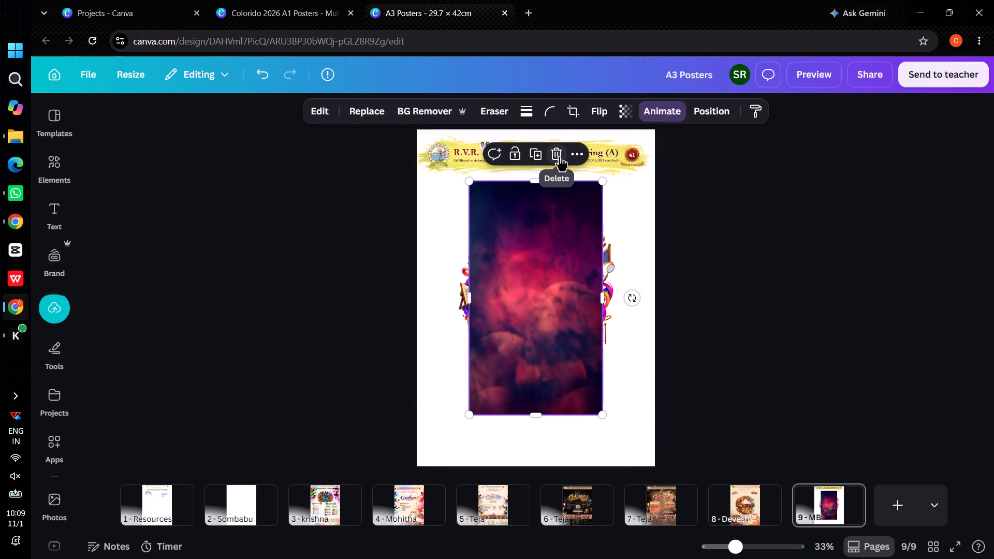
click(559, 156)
Open Pinterest in a new tab of the ChatGPT browser window and browse its home feed for background images.
key(alt+Tab)
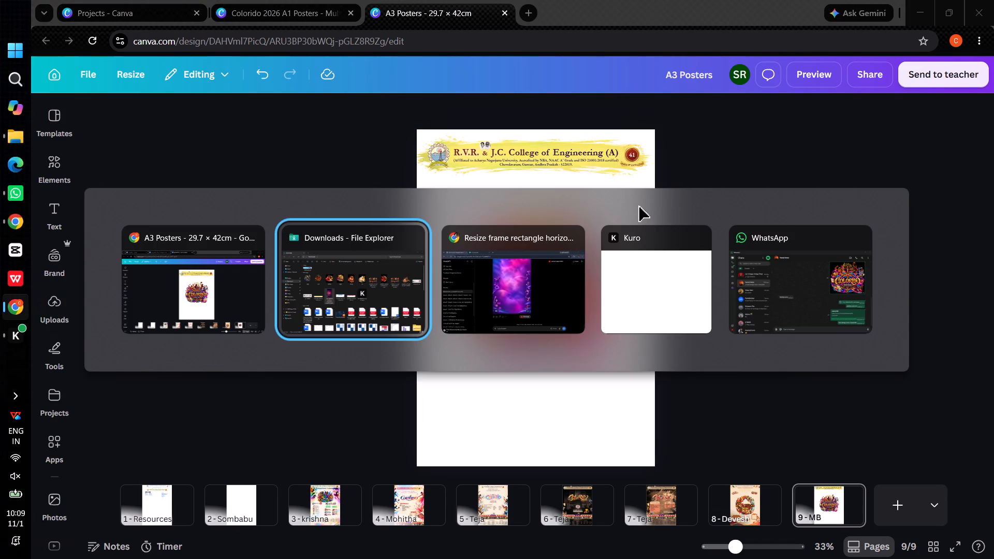
key(alt+Tab)
click(374, 12)
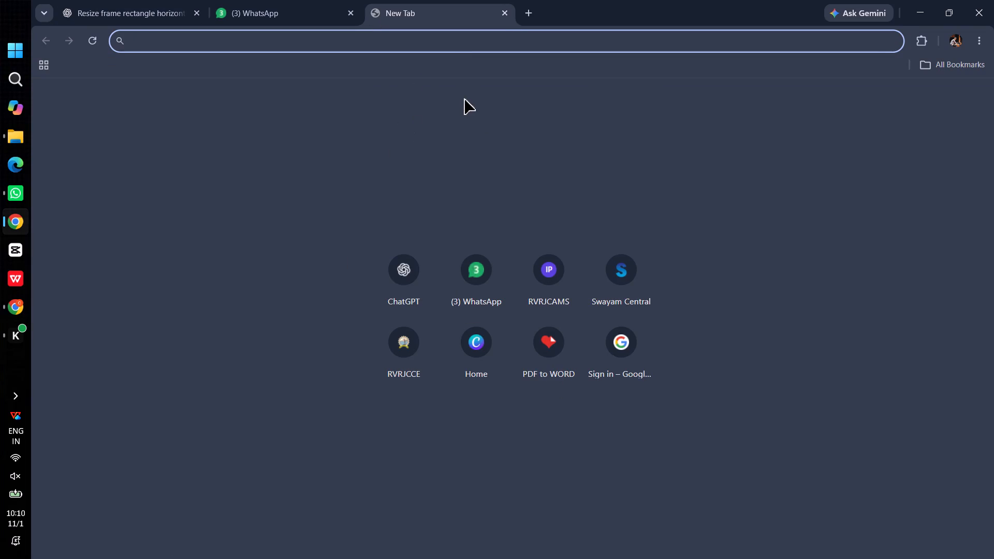
text(pint)
click(401, 88)
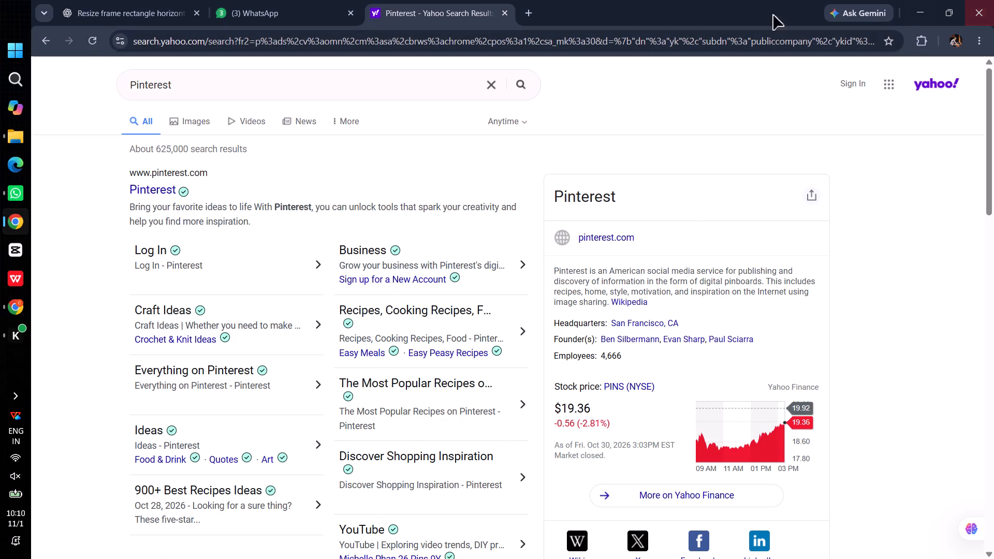
click(168, 189)
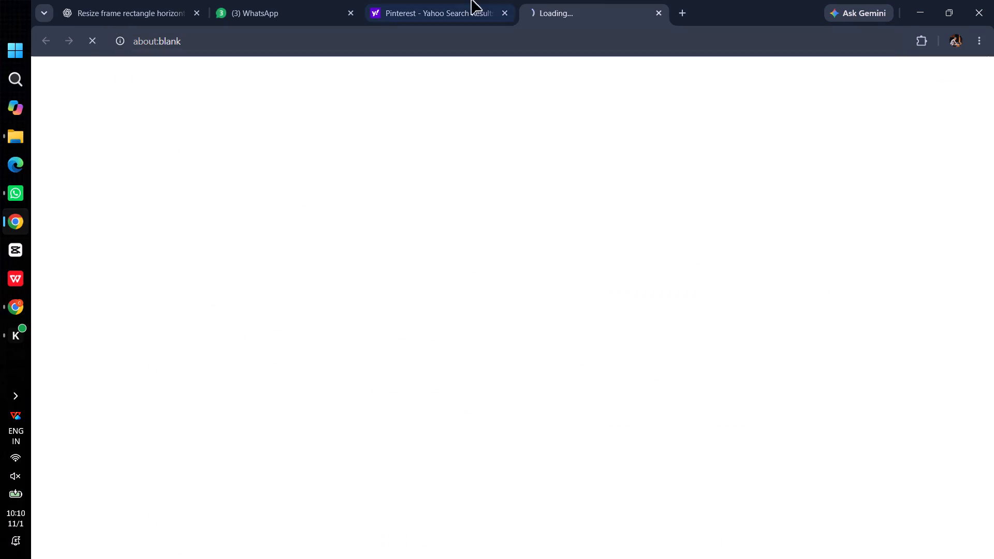
click(506, 14)
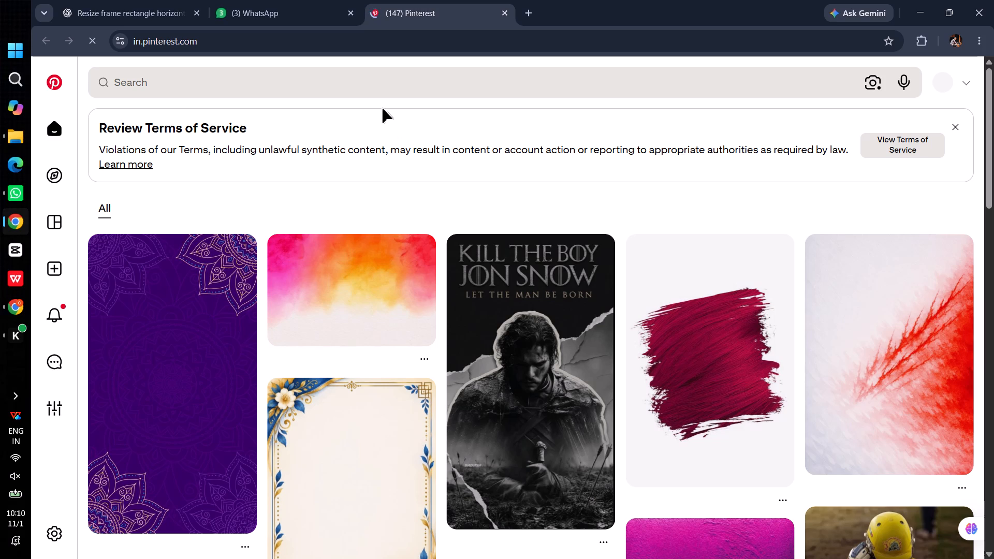
scroll(410, 280, down, 9)
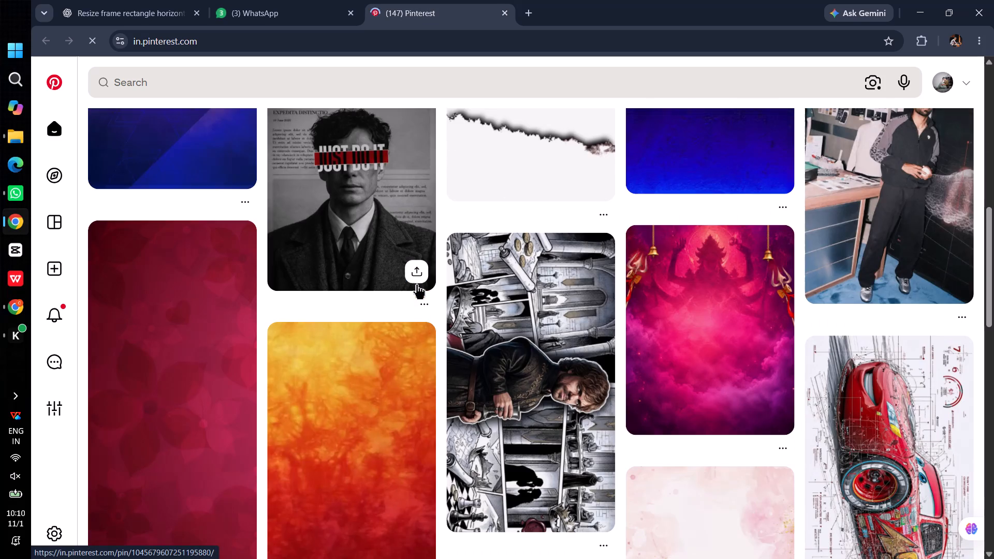
scroll(417, 284, down, 4)
scroll(417, 284, up, 4)
scroll(417, 284, up, 20)
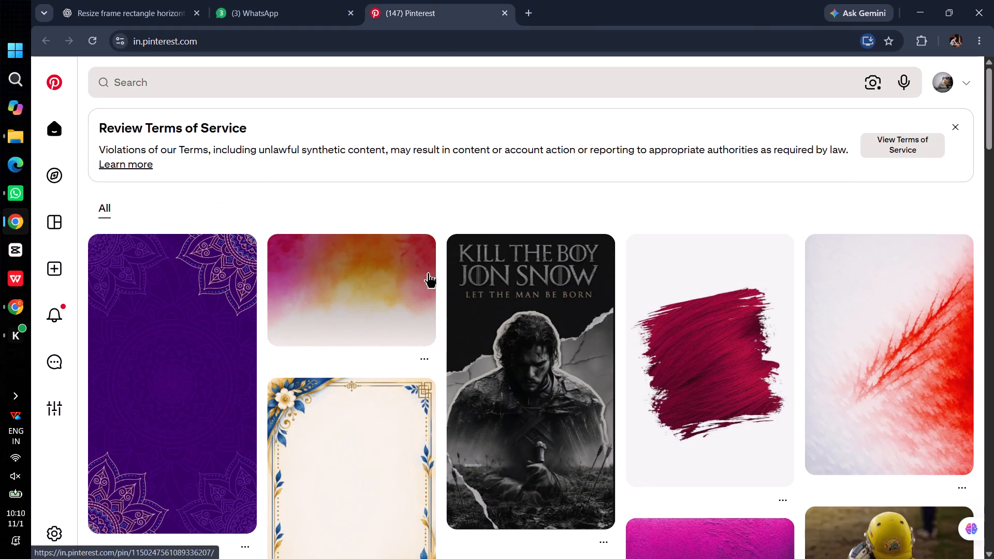
Switch to Canva and detach the cream floral image from page 8's background.
key(alt+Tab)
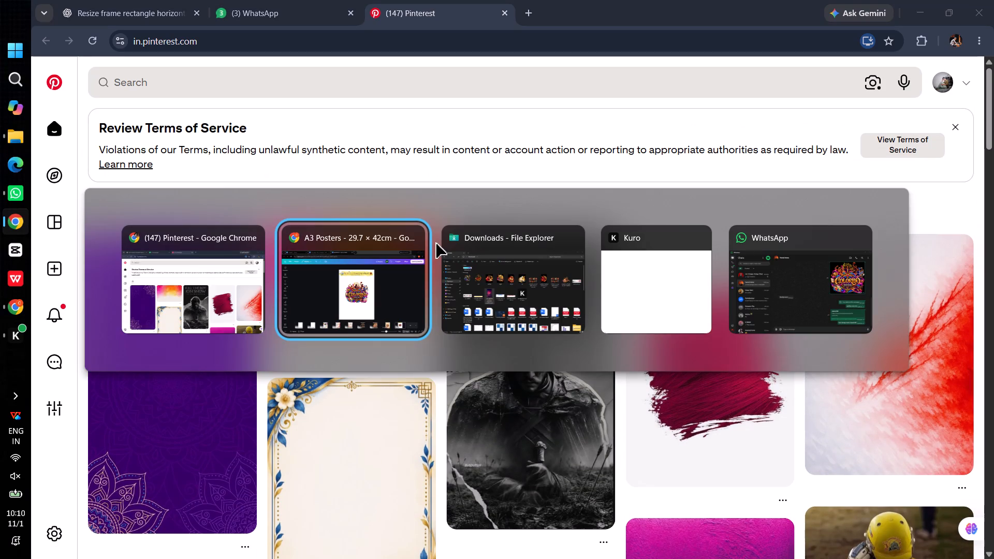
click(751, 495)
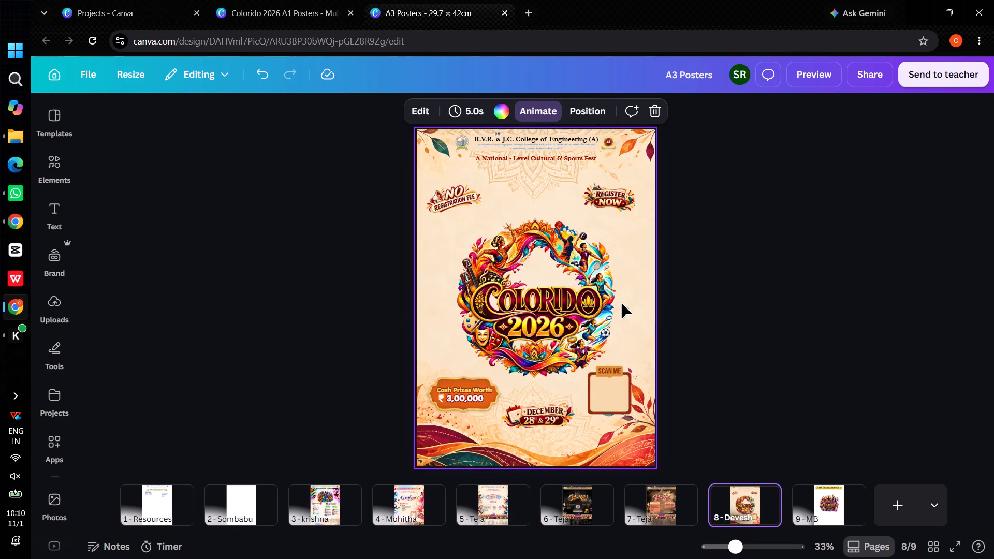
click(622, 304)
right_click(622, 303)
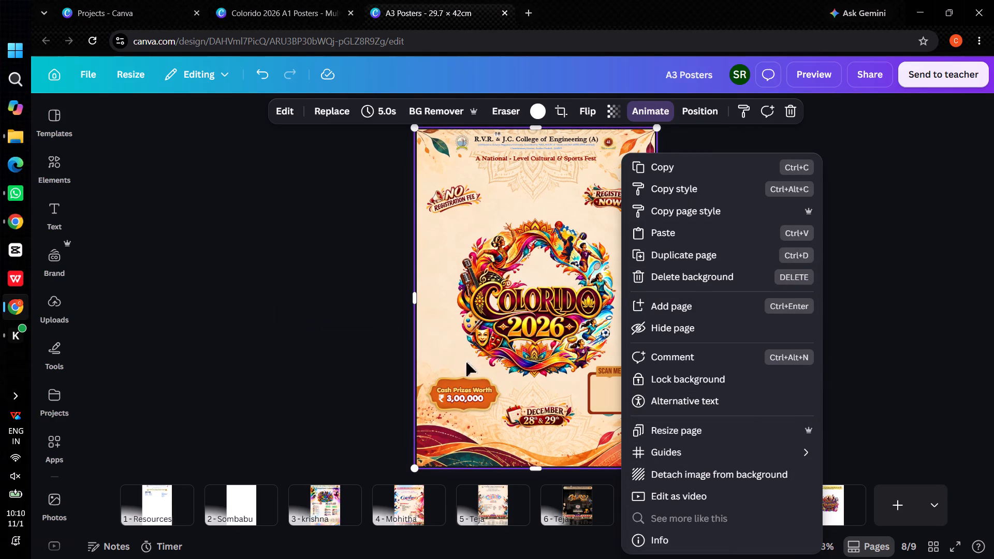
click(874, 374)
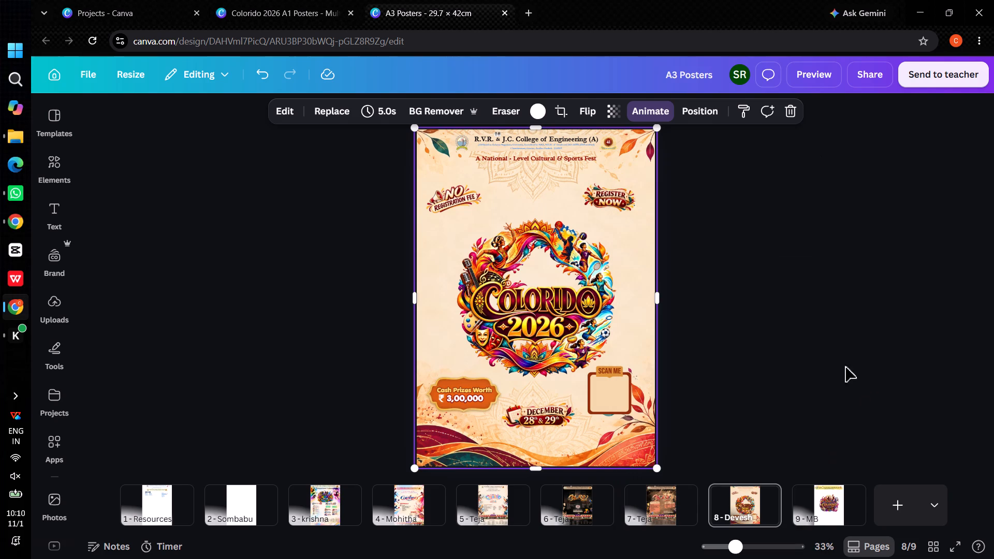
right_click(619, 254)
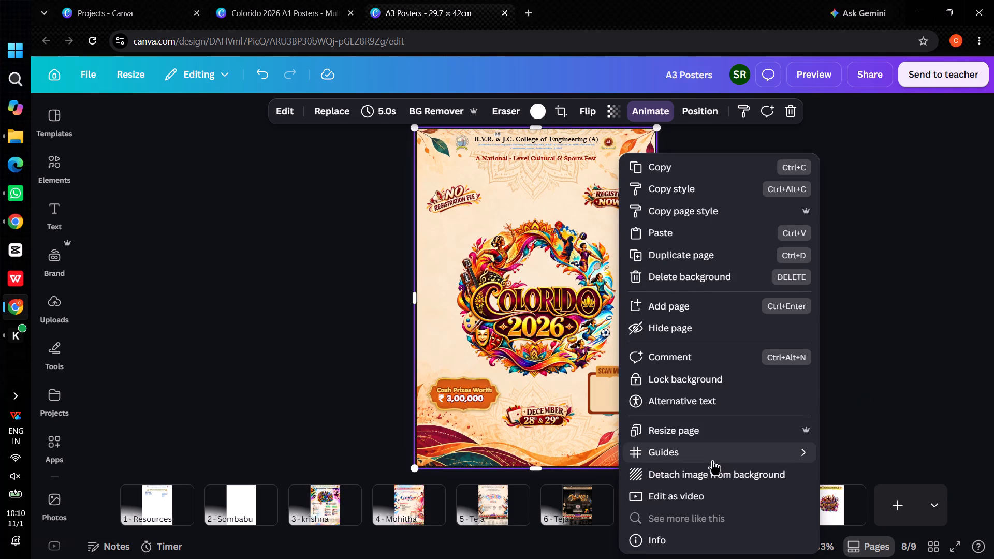
click(717, 117)
click(706, 115)
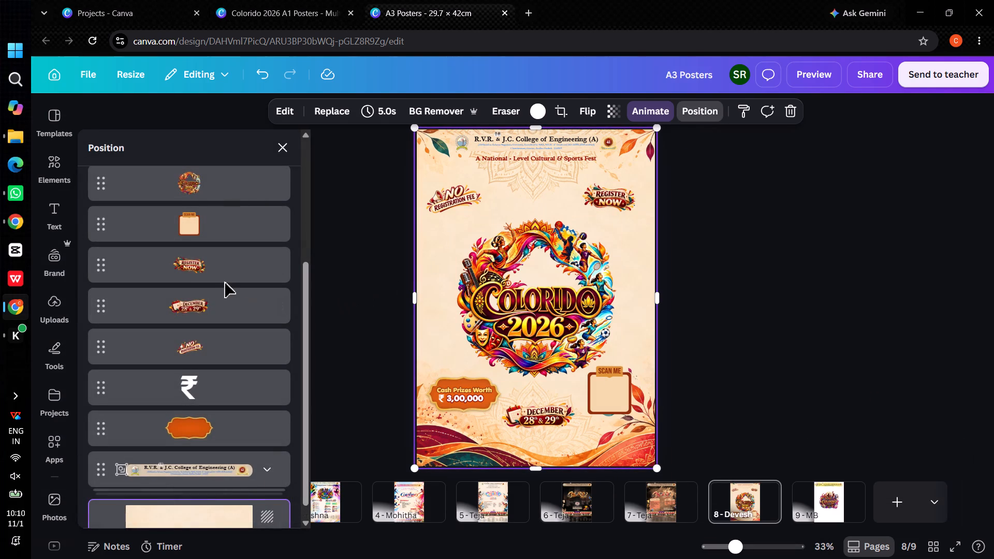
scroll(223, 283, down, 10)
right_click(206, 488)
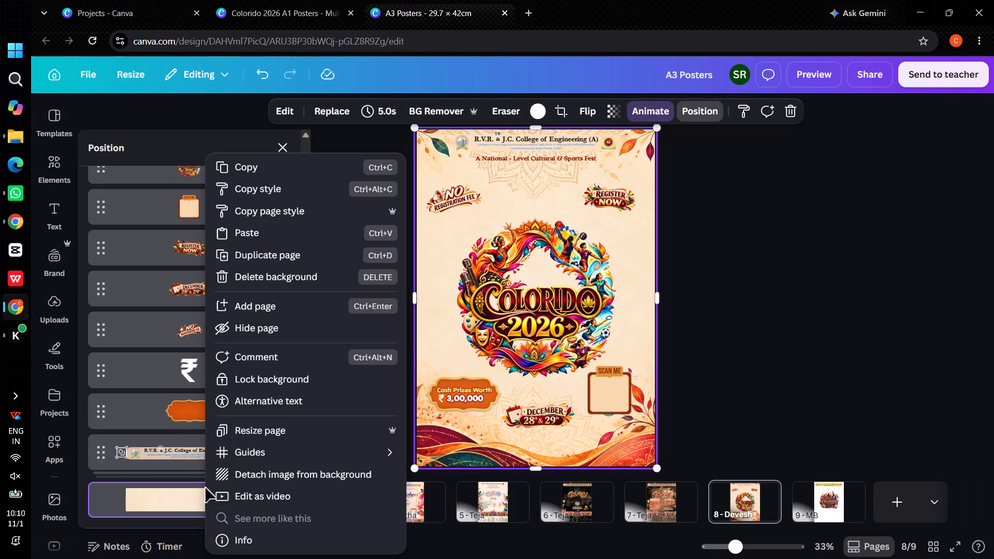
click(247, 478)
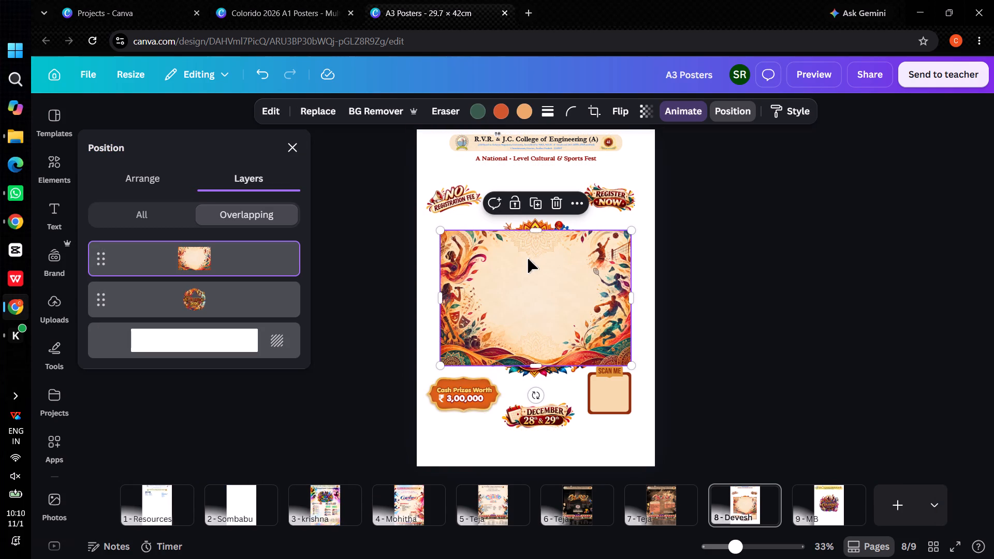
Download the detached cream floral background image on page 8 as a PNG at High quality.
right_click(528, 259)
click(595, 491)
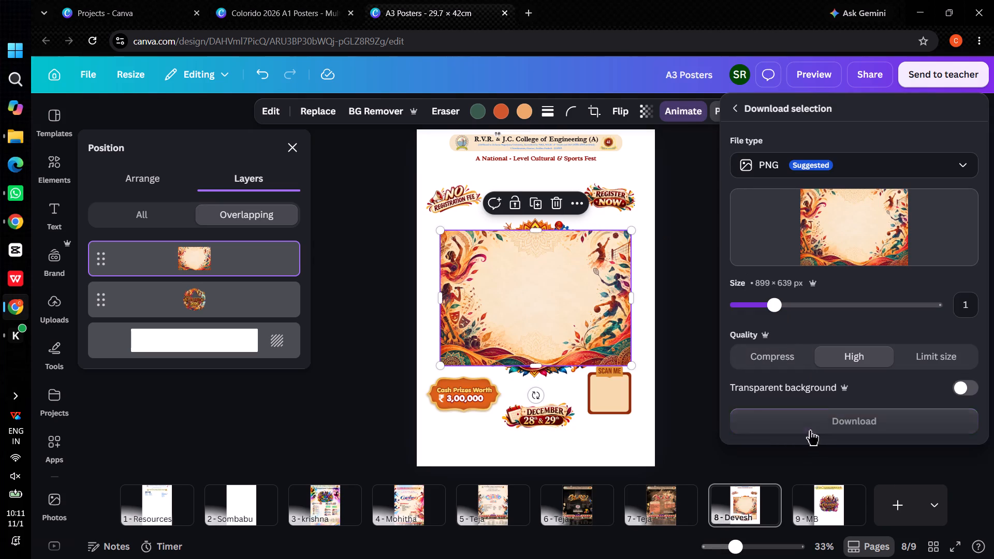
click(810, 430)
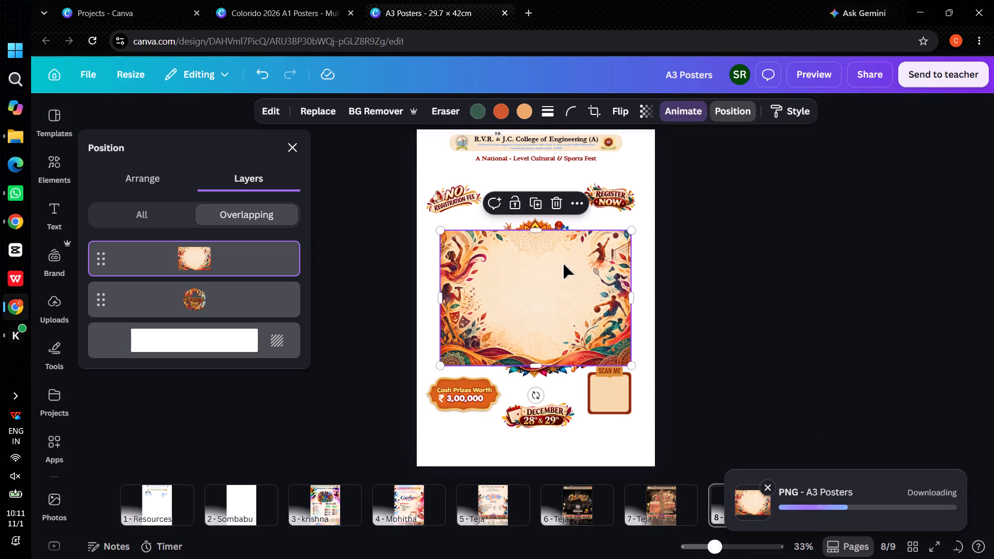
Undo detaching the cream floral image on page 8, restoring it as the page background.
key(ctrl+z)
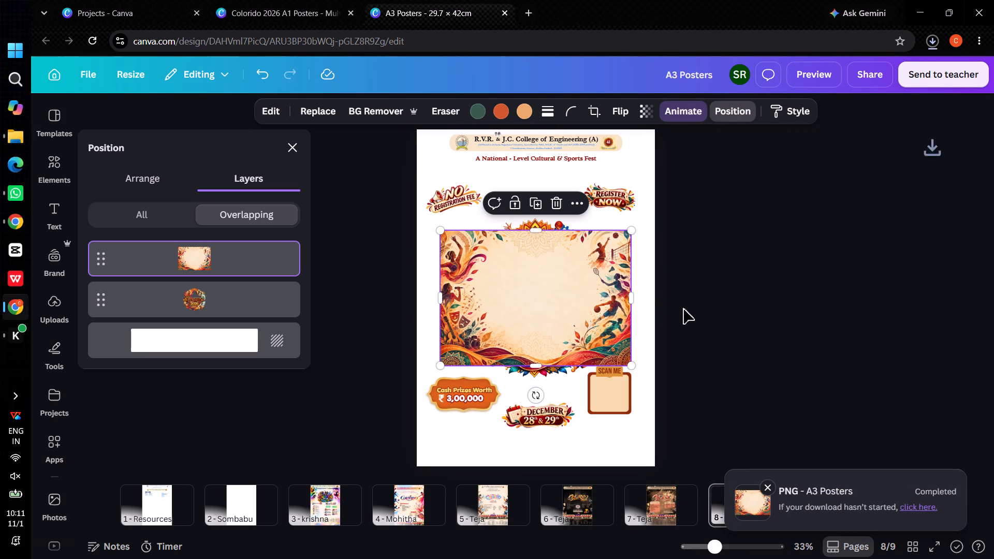
click(684, 310)
key(ctrl+z)
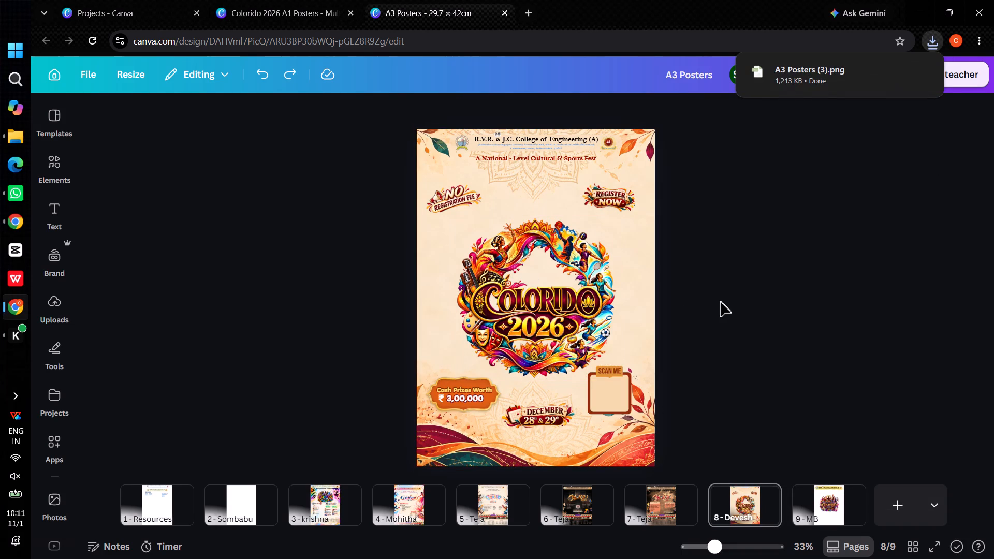
key(ctrl+y)
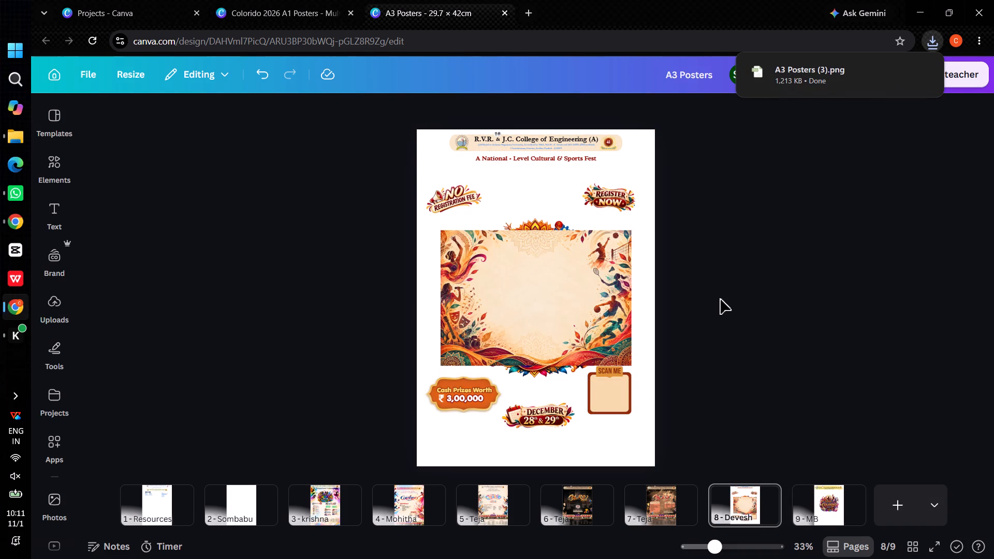
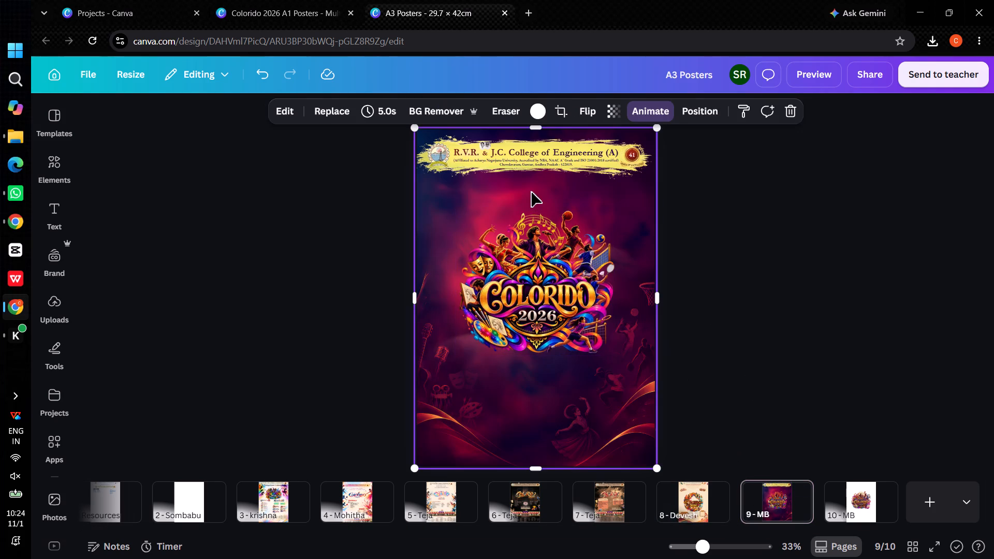
key(ctrl+v)
Position the tagline text on page 9 just below the yellow college-name banner, centred above the Colorido logo.
drag(551, 157, 552, 179)
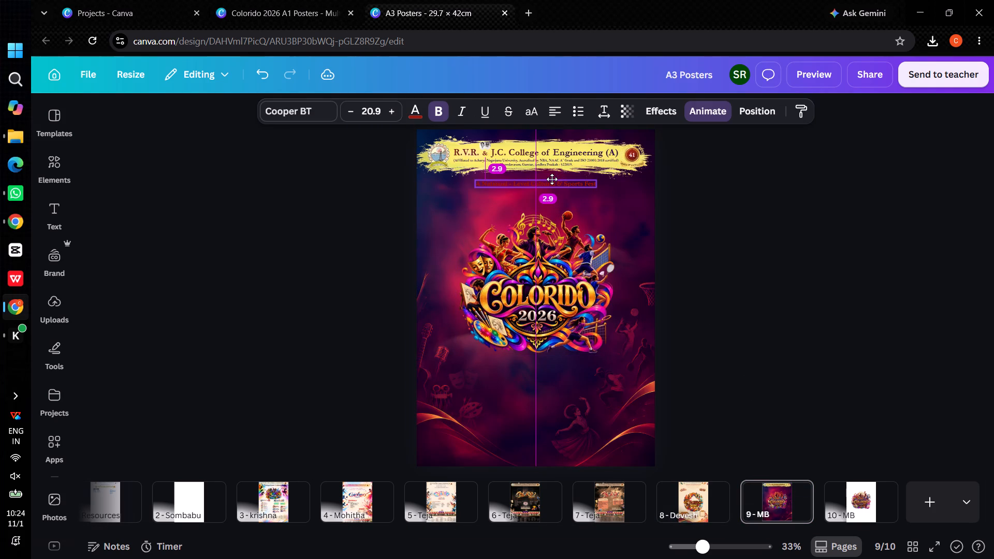
drag(552, 179, 552, 176)
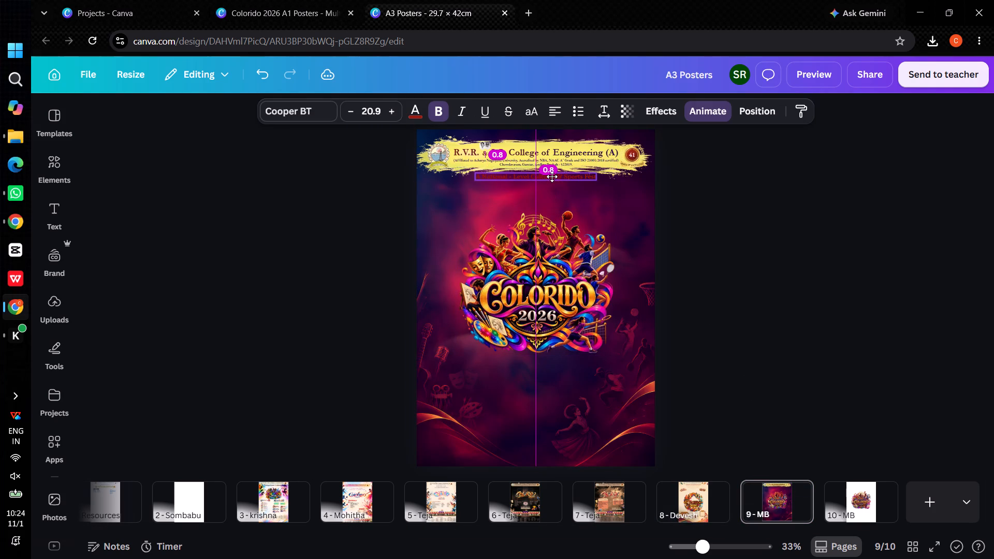
drag(552, 176, 552, 177)
key(Down)
key(Down)
key(Down)
key(Down)
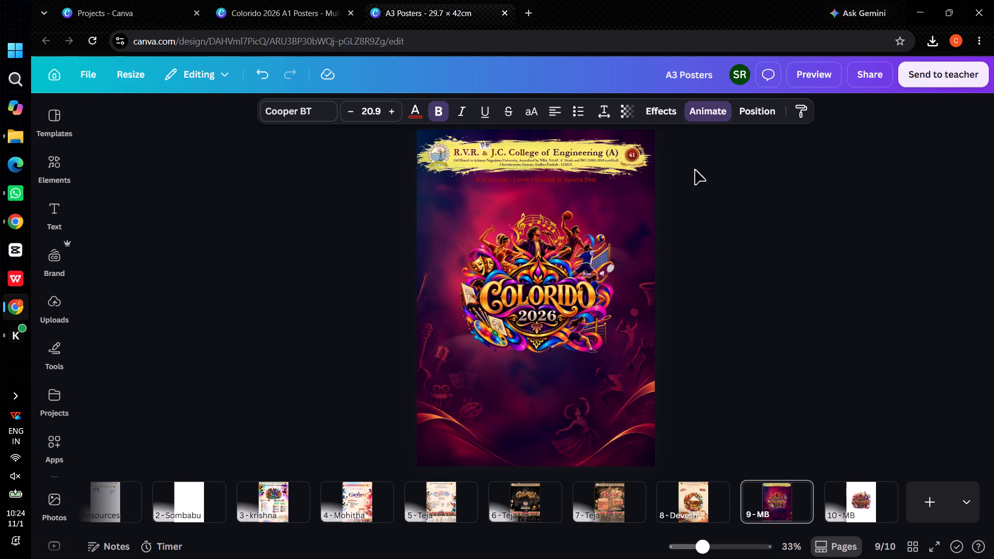
key(Up)
Set the tagline's text colour to white.
click(412, 115)
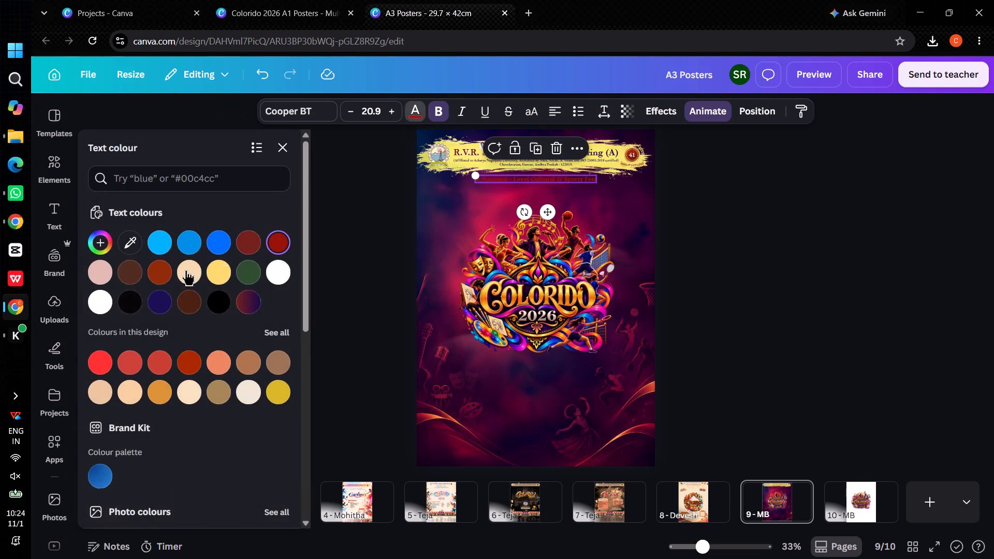
click(276, 277)
double_click(819, 226)
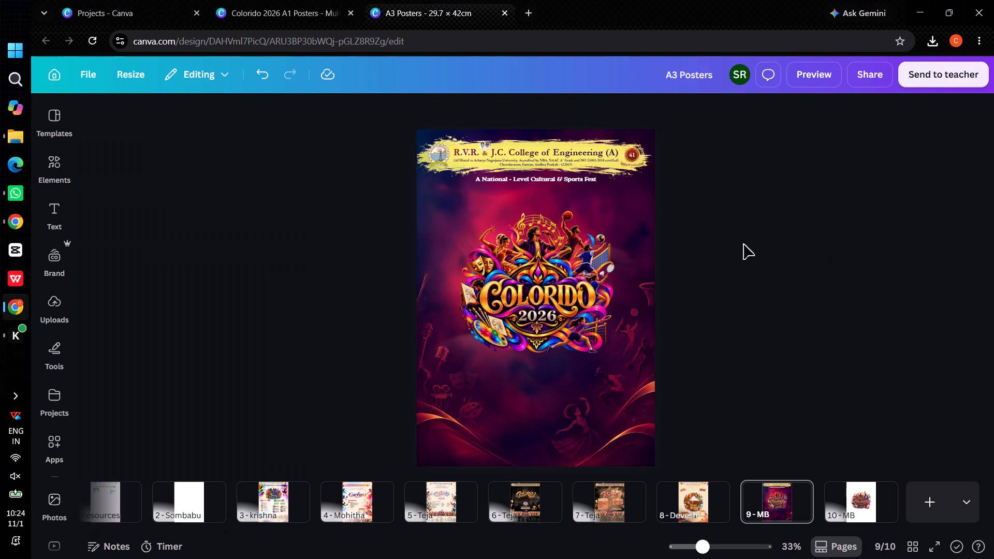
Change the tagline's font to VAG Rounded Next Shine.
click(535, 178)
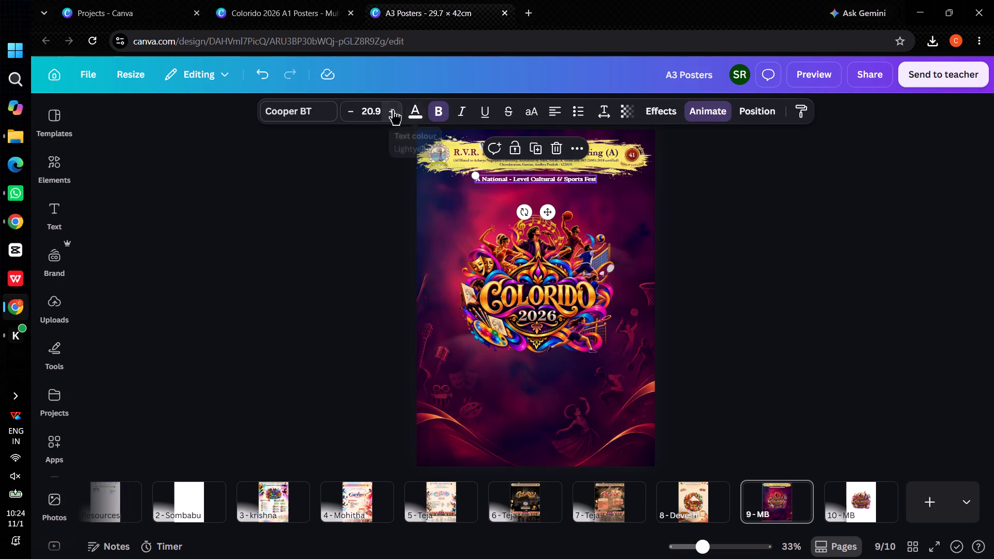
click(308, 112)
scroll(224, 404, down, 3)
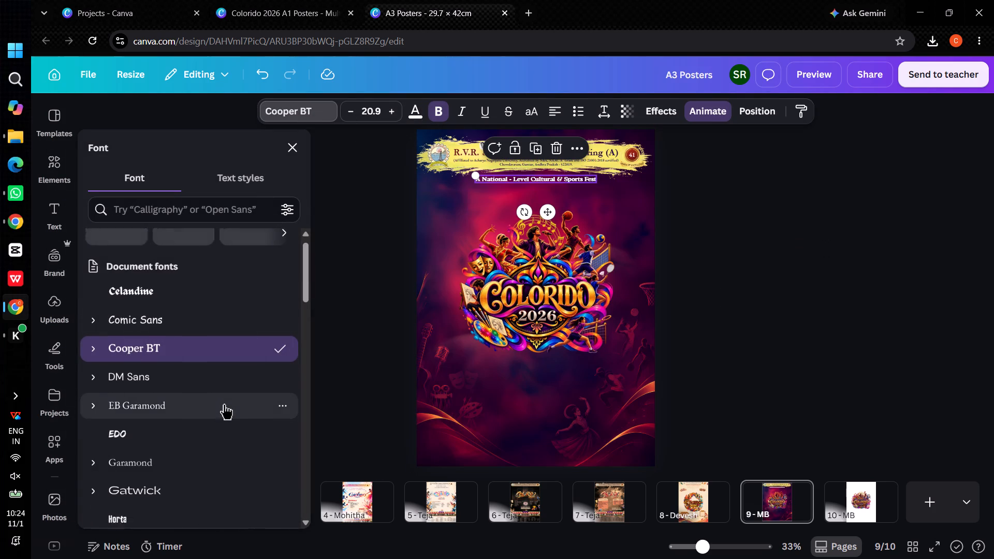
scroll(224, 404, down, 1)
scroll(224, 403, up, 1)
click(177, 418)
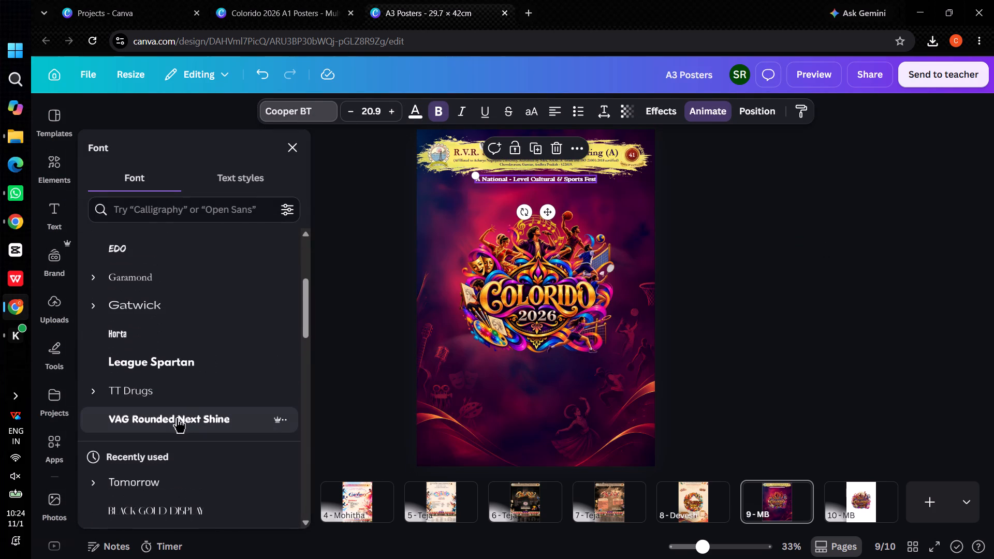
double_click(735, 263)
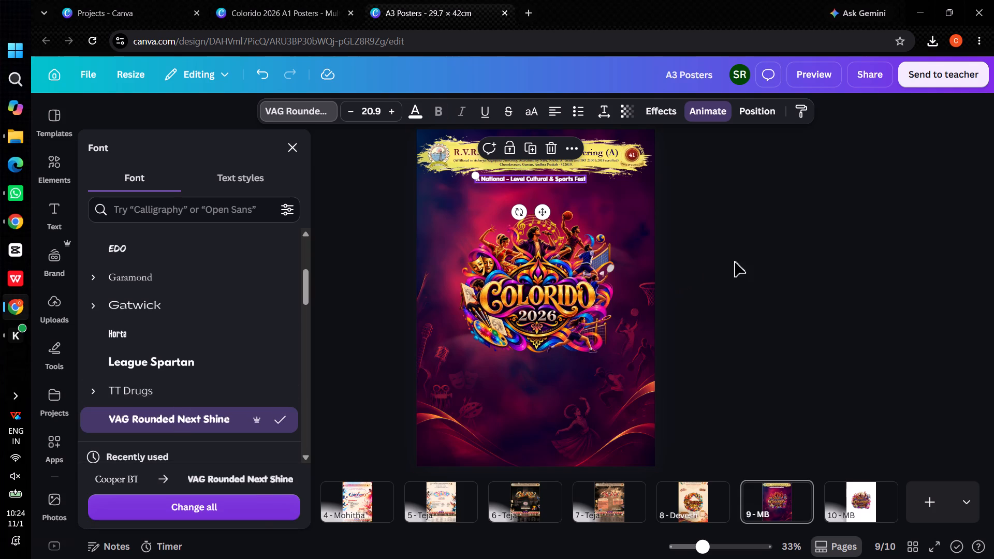
Align the tagline to the horizontal centre of the page.
click(553, 181)
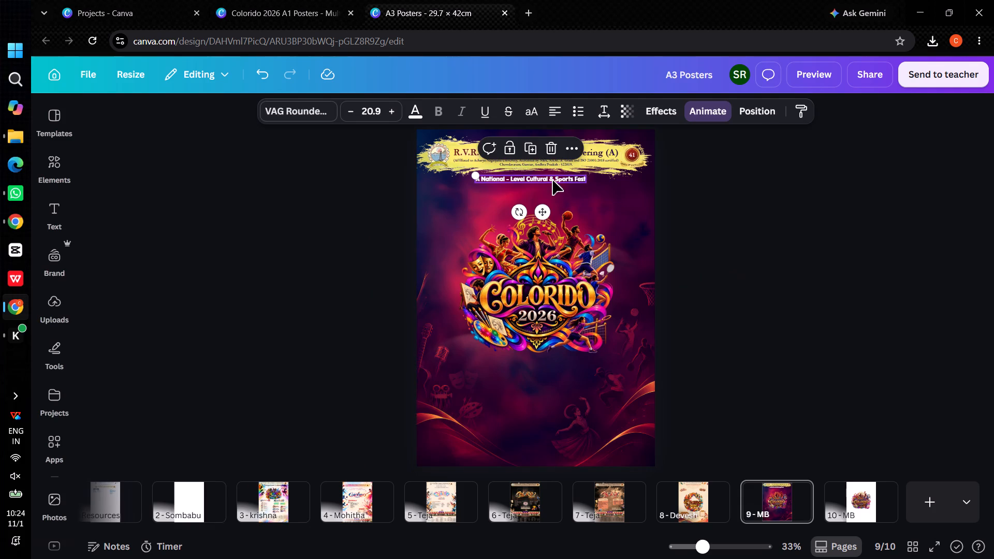
right_click(552, 181)
click(624, 332)
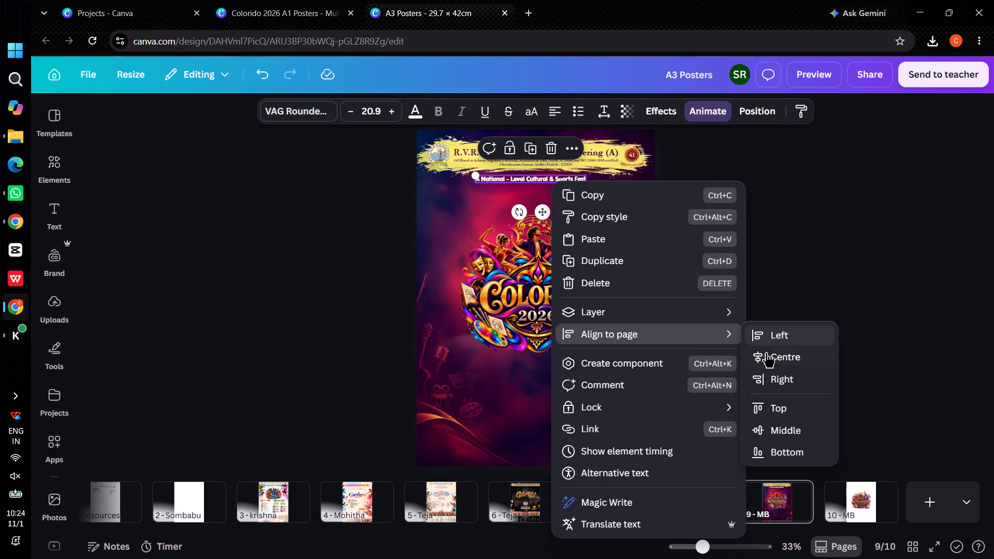
click(770, 357)
double_click(791, 295)
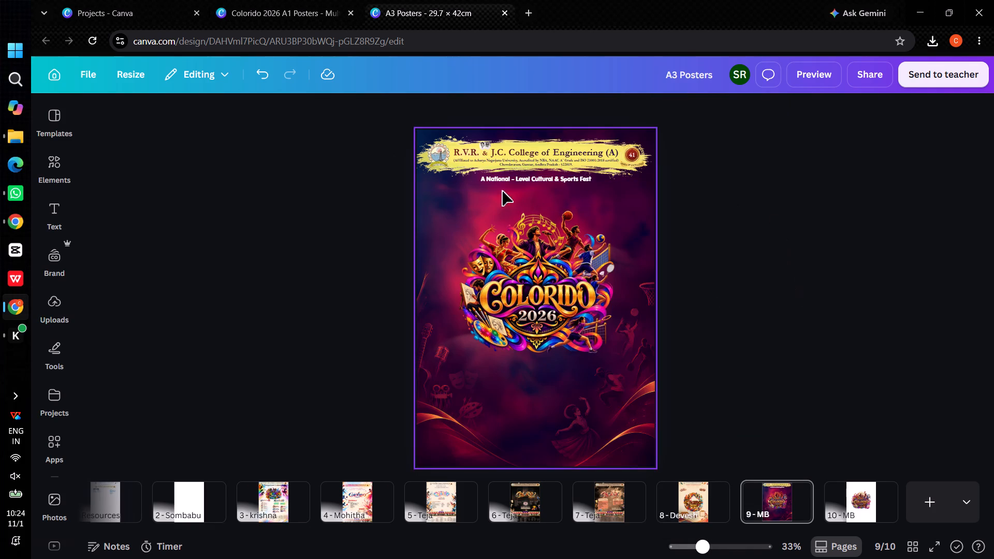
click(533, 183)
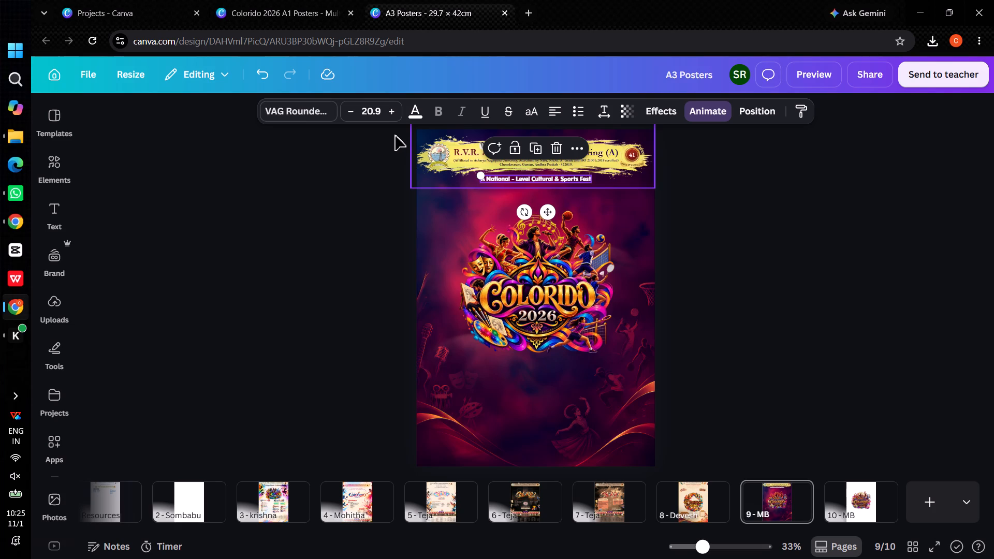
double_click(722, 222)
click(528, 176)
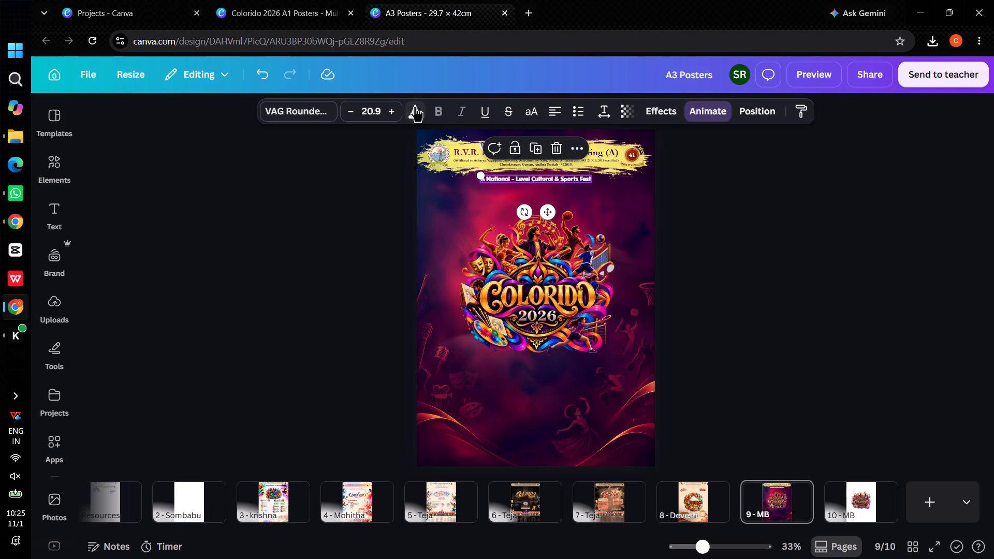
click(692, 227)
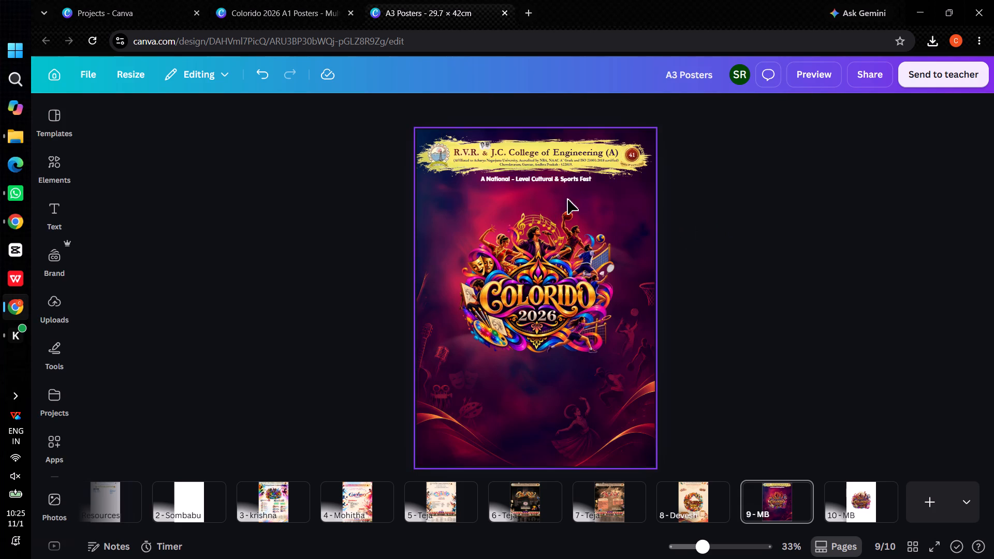
Change the tagline's font to Edo.
click(530, 181)
click(284, 107)
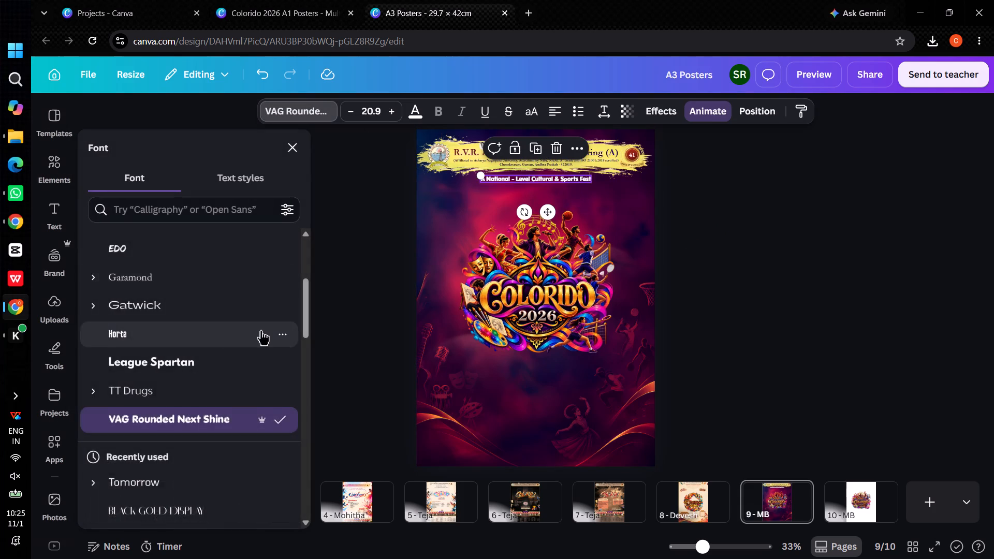
scroll(261, 330, down, 6)
scroll(238, 329, up, 13)
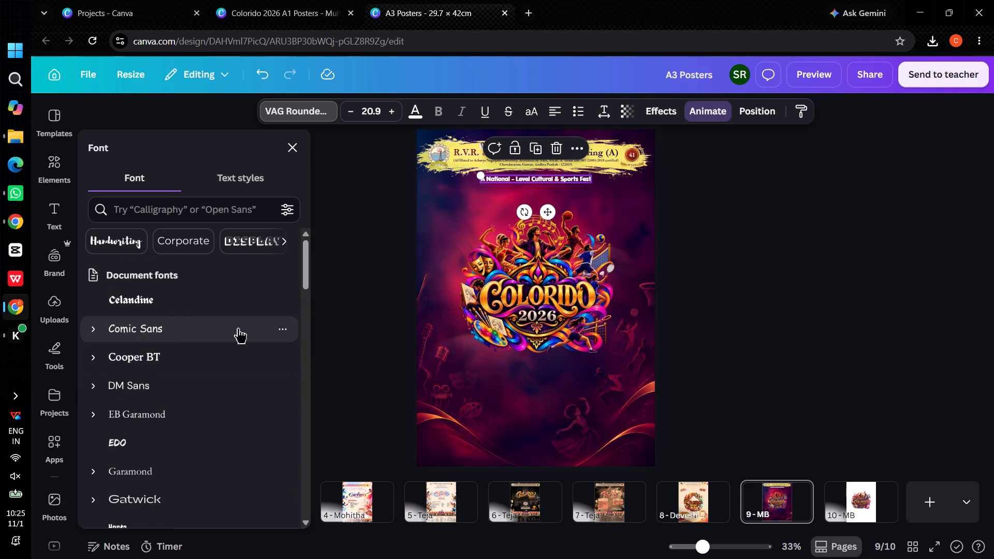
scroll(229, 355, down, 3)
scroll(197, 326, up, 1)
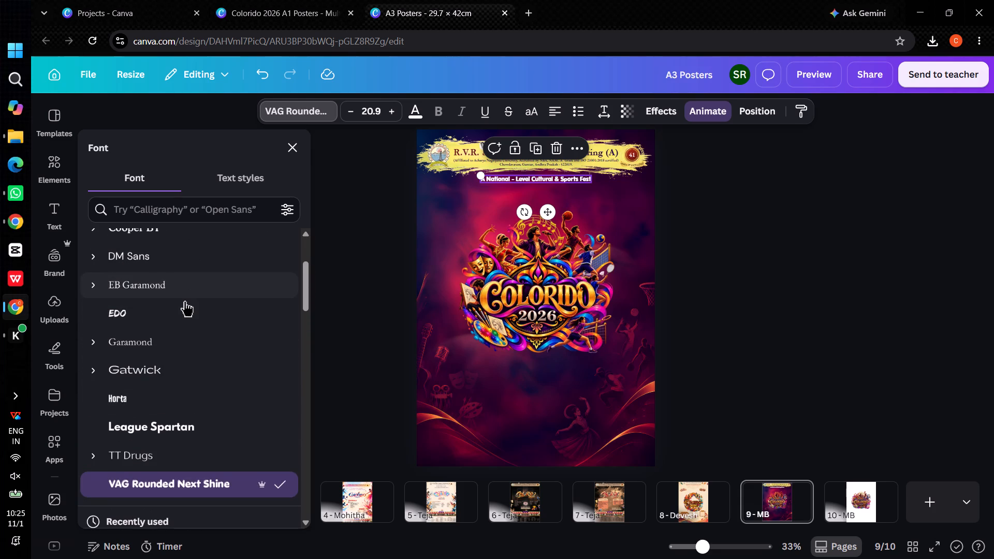
click(183, 304)
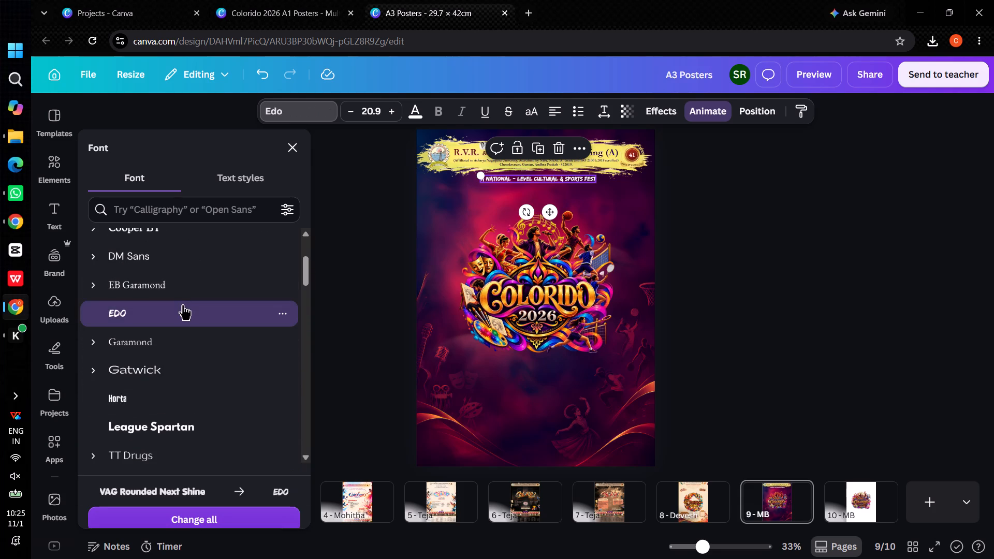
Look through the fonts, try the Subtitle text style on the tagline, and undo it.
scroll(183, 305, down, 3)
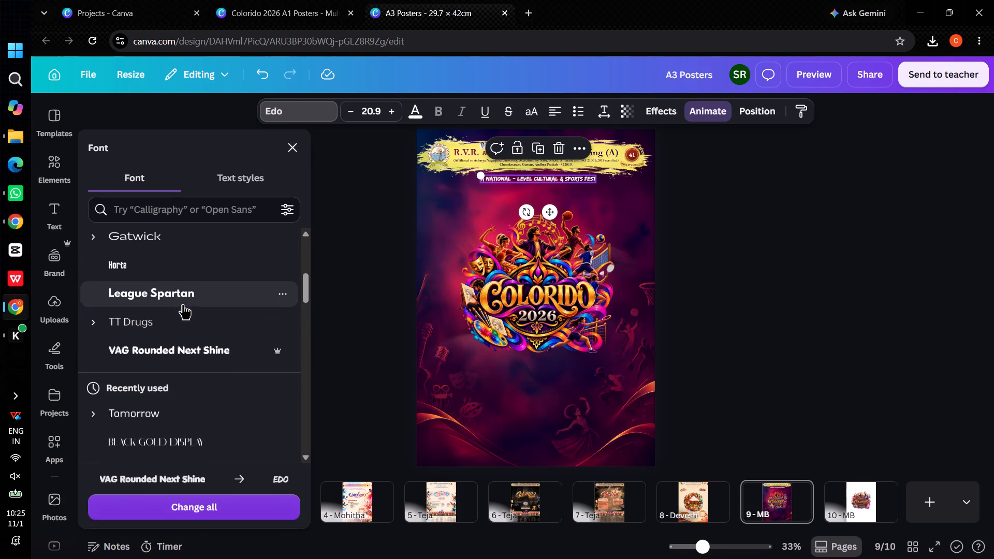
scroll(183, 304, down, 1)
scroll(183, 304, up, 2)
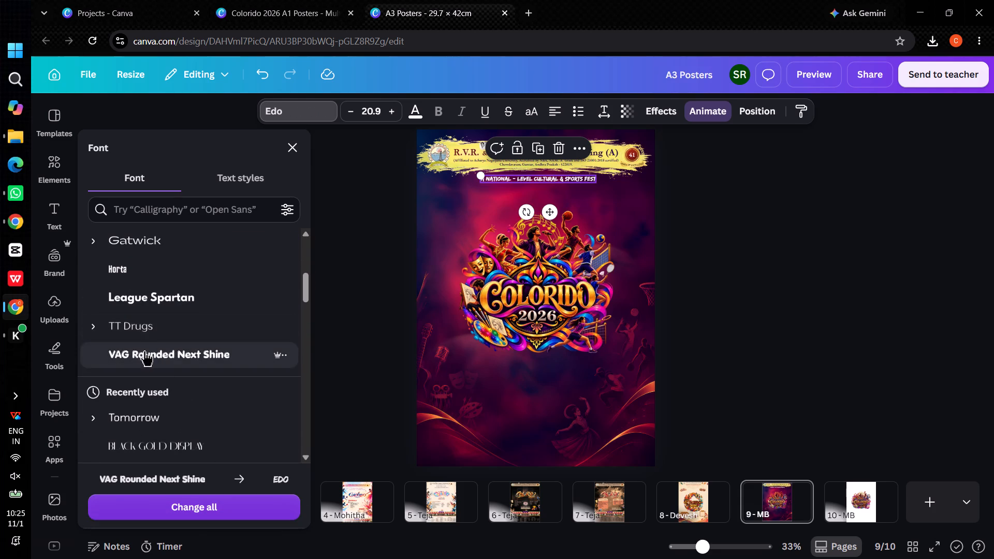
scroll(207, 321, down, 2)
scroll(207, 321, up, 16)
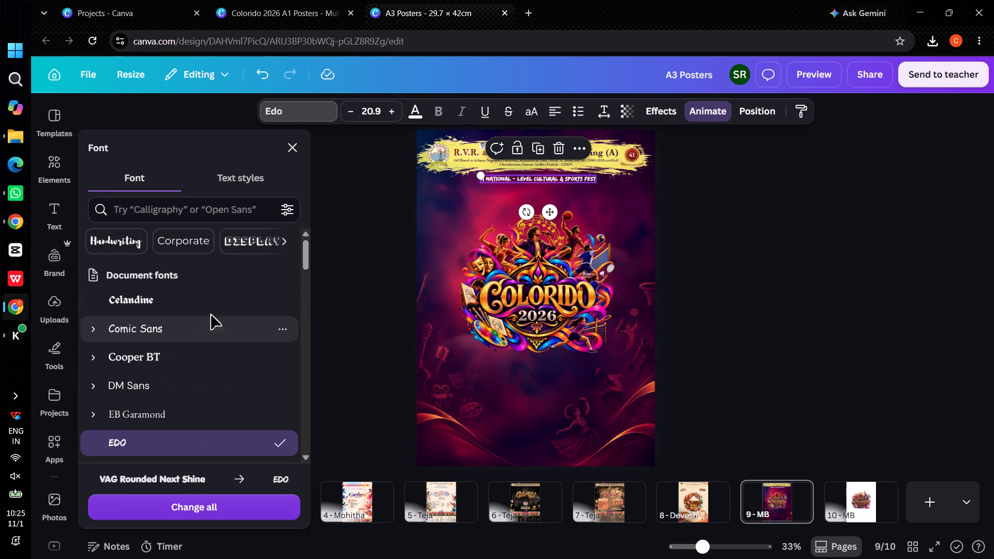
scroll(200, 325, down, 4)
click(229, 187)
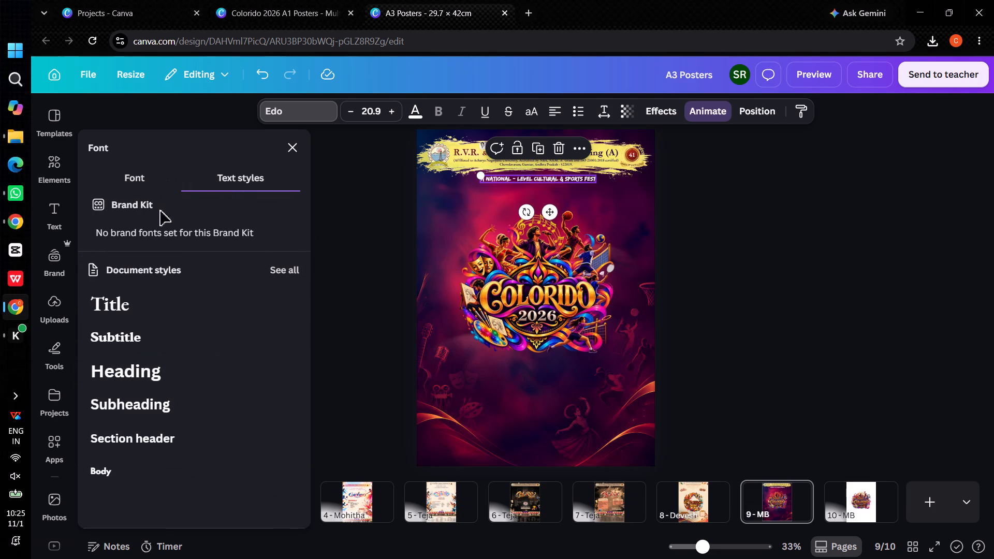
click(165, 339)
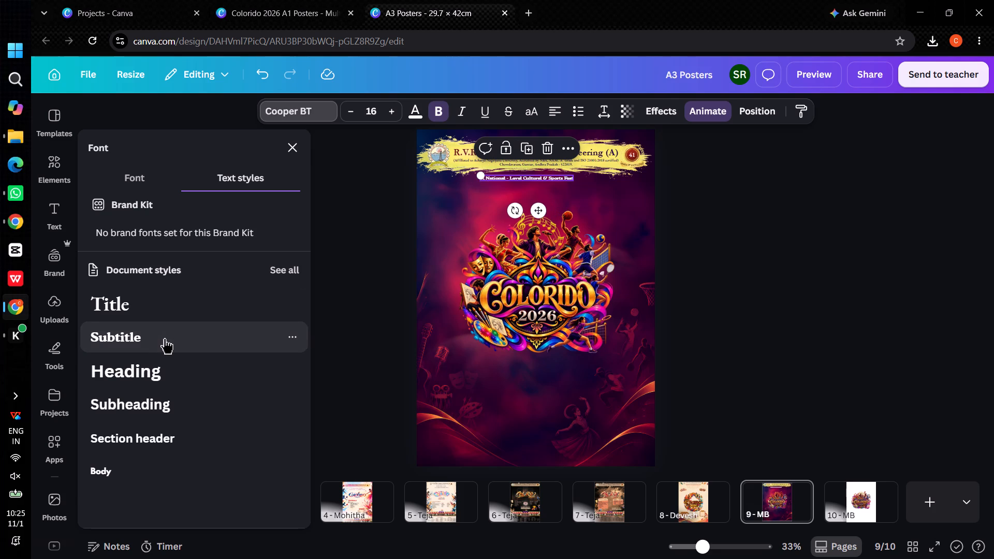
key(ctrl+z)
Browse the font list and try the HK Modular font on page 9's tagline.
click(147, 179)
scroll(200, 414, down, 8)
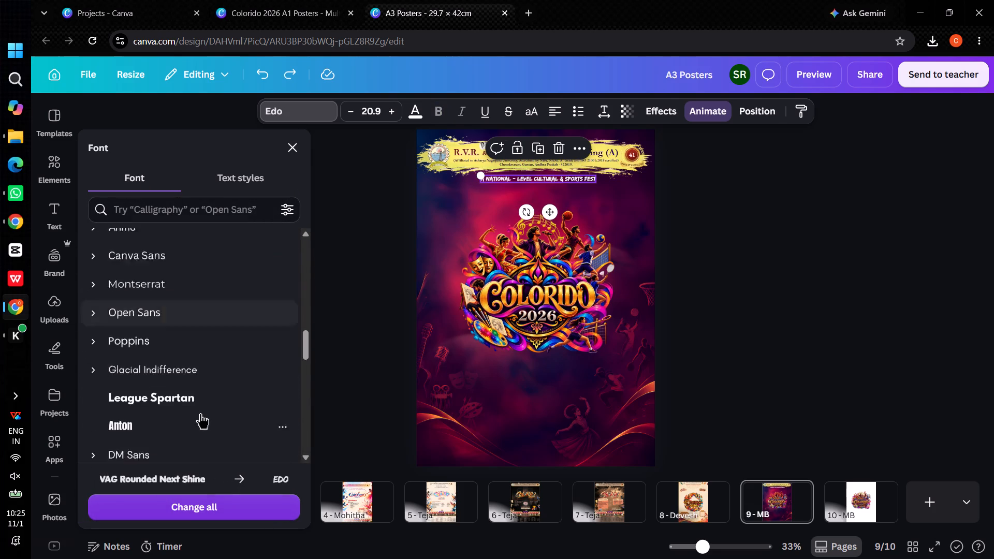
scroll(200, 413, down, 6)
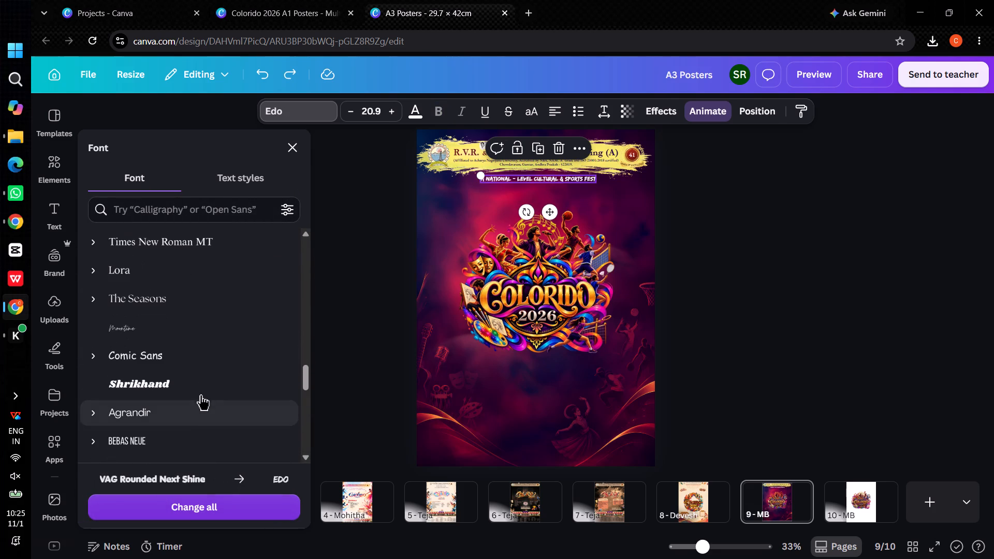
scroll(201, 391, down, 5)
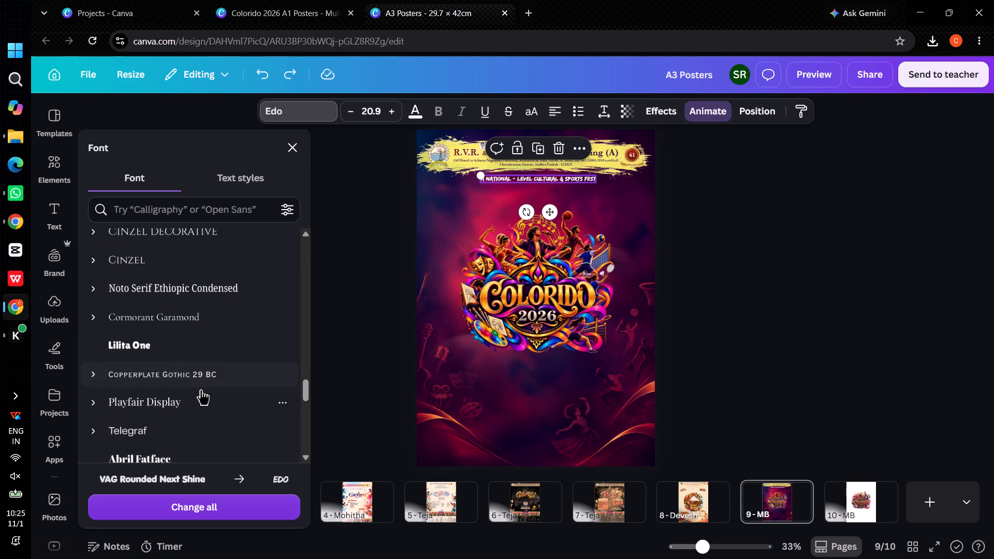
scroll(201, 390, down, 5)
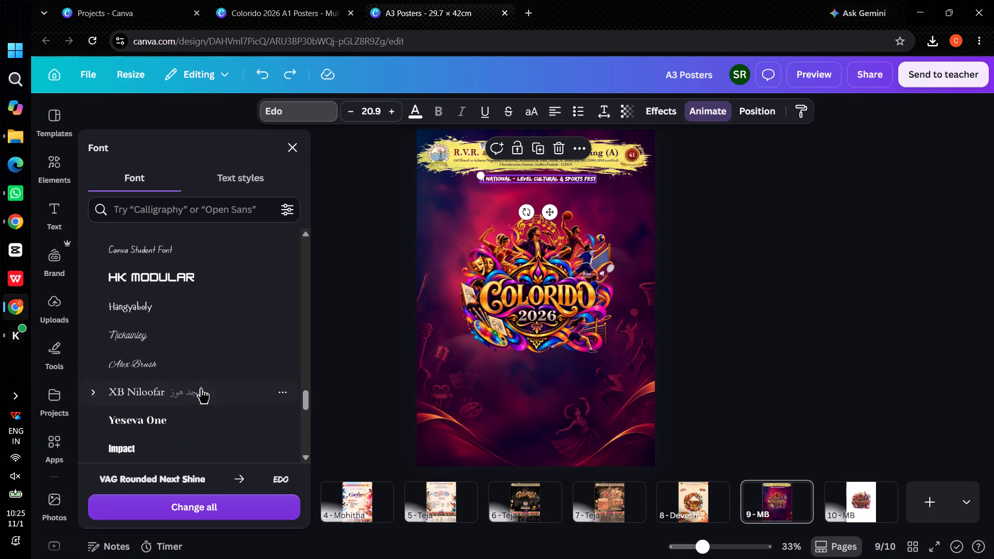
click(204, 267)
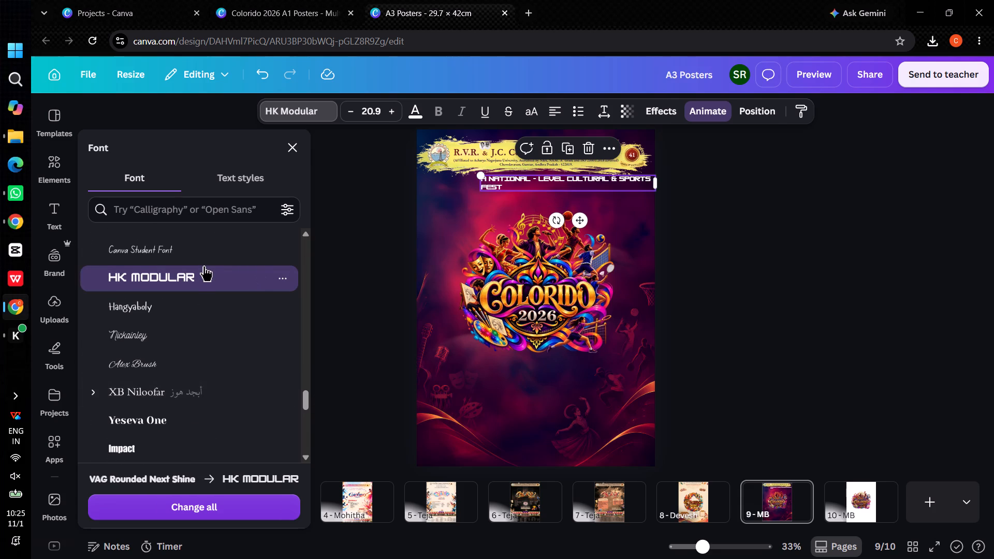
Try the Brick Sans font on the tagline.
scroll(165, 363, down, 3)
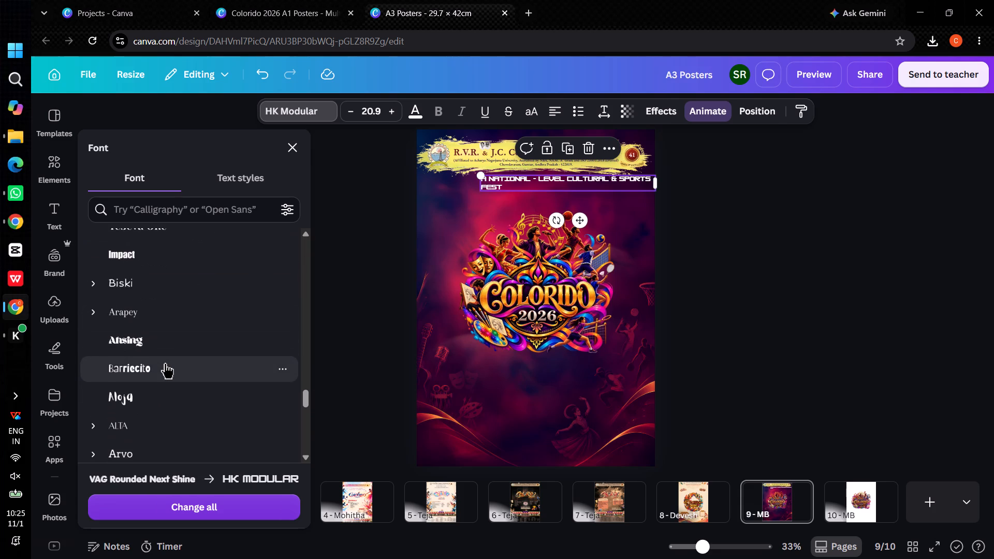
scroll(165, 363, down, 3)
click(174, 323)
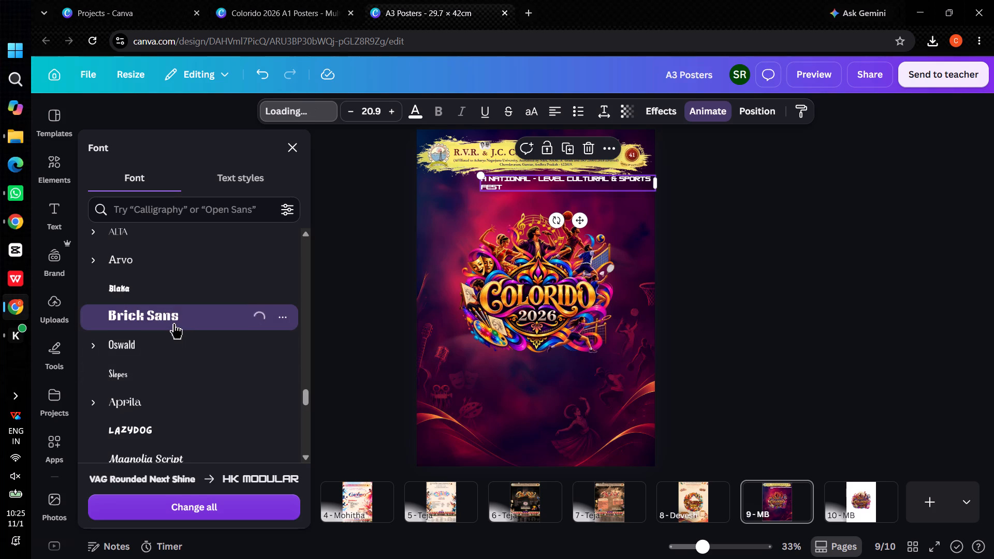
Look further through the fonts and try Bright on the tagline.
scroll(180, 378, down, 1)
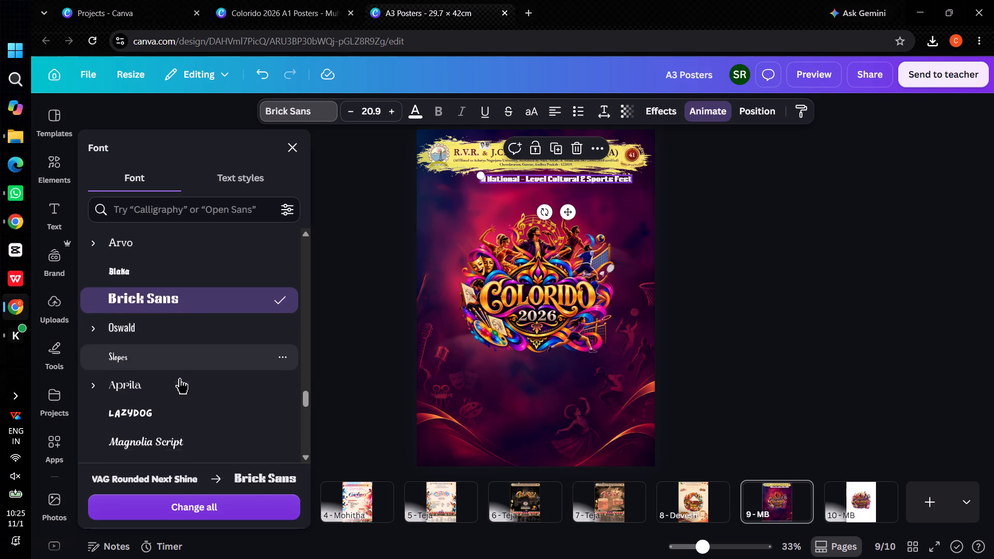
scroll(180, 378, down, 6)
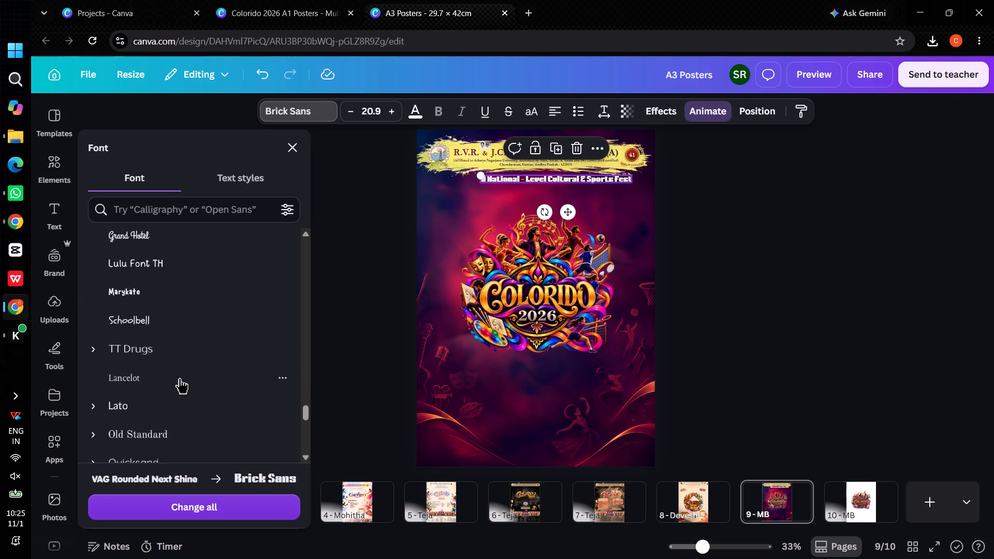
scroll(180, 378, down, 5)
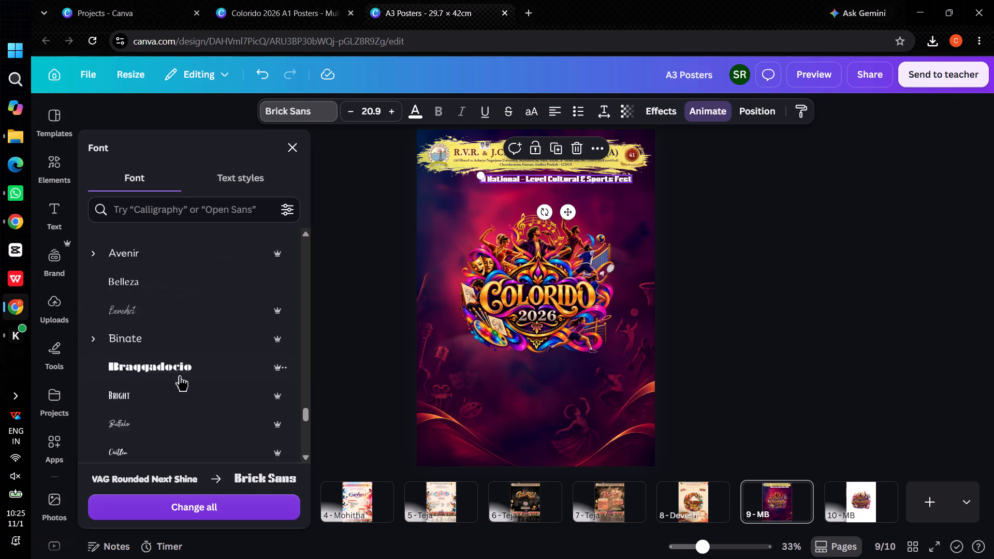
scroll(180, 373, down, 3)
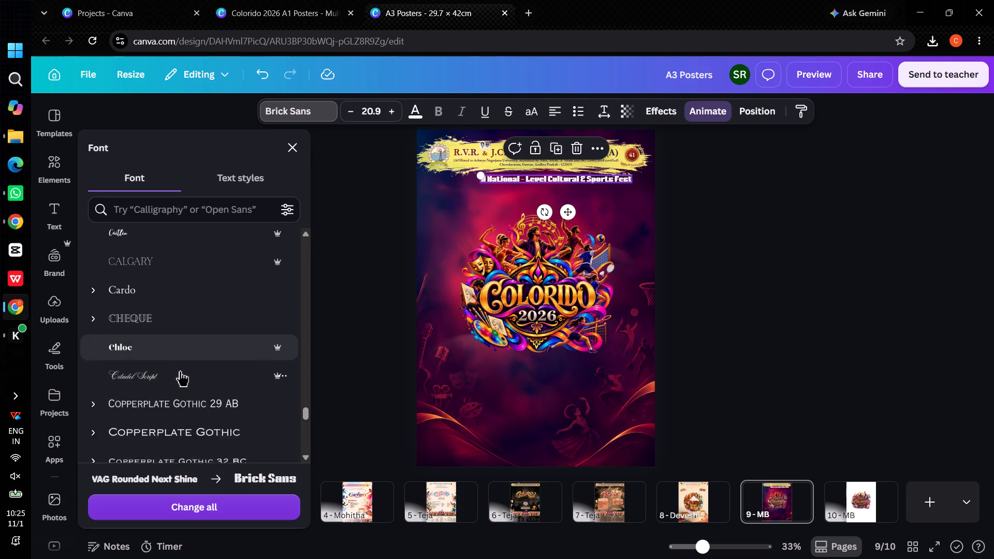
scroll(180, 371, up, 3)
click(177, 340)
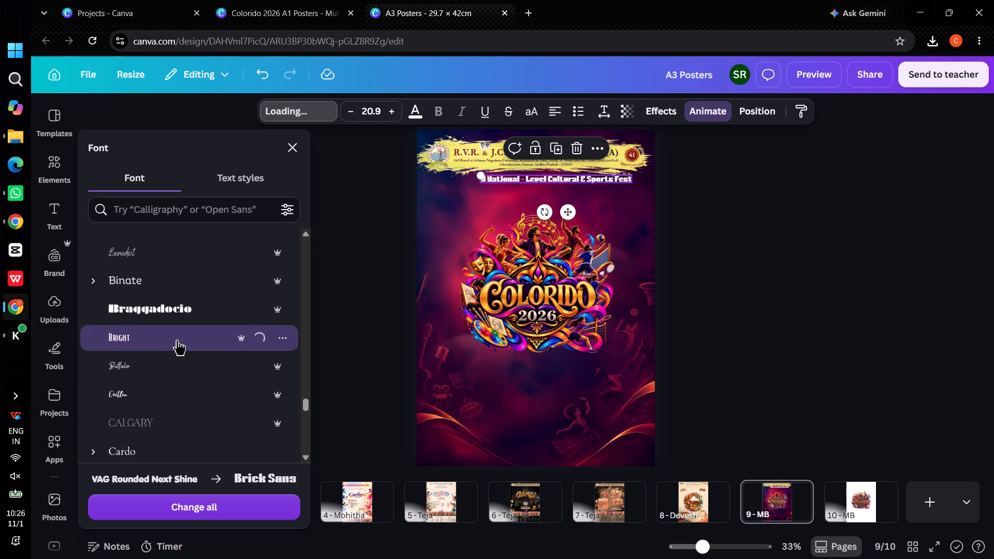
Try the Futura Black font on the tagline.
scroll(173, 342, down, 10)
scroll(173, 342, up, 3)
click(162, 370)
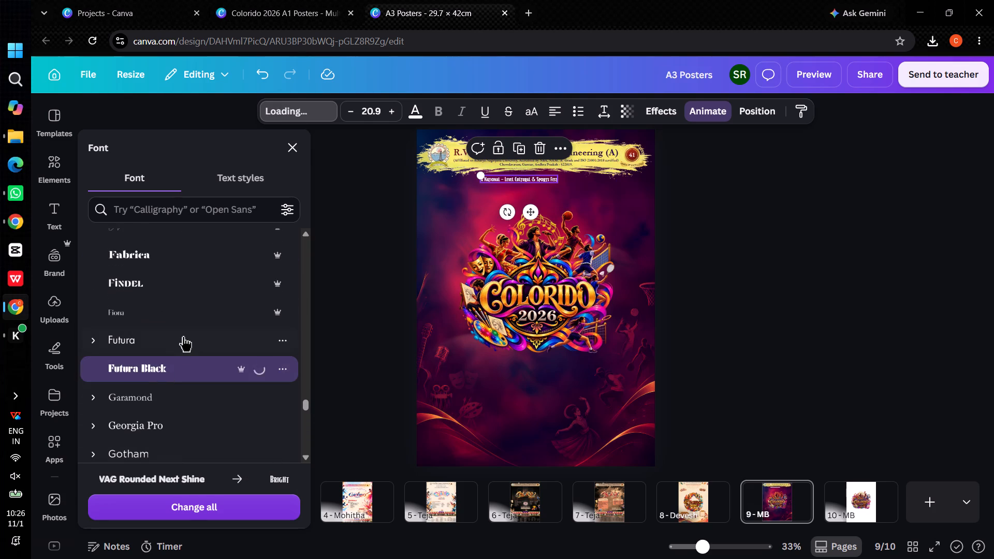
Change the tagline's font to Lovelo.
scroll(188, 317, down, 8)
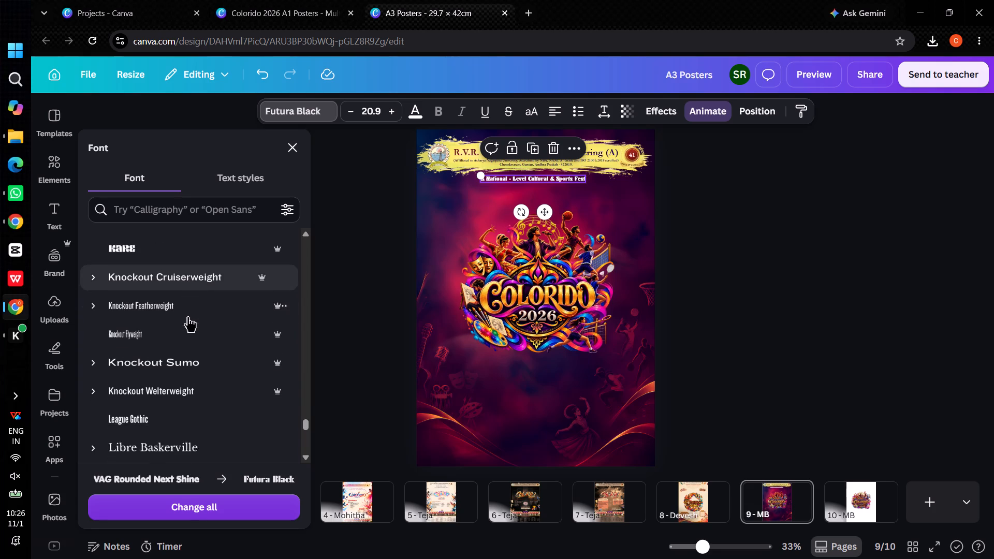
scroll(188, 317, down, 3)
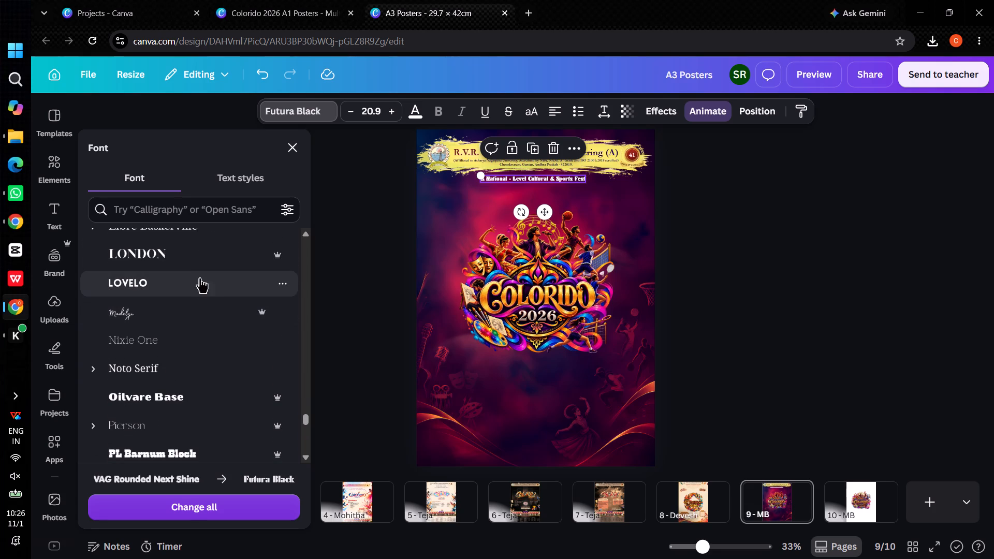
click(201, 272)
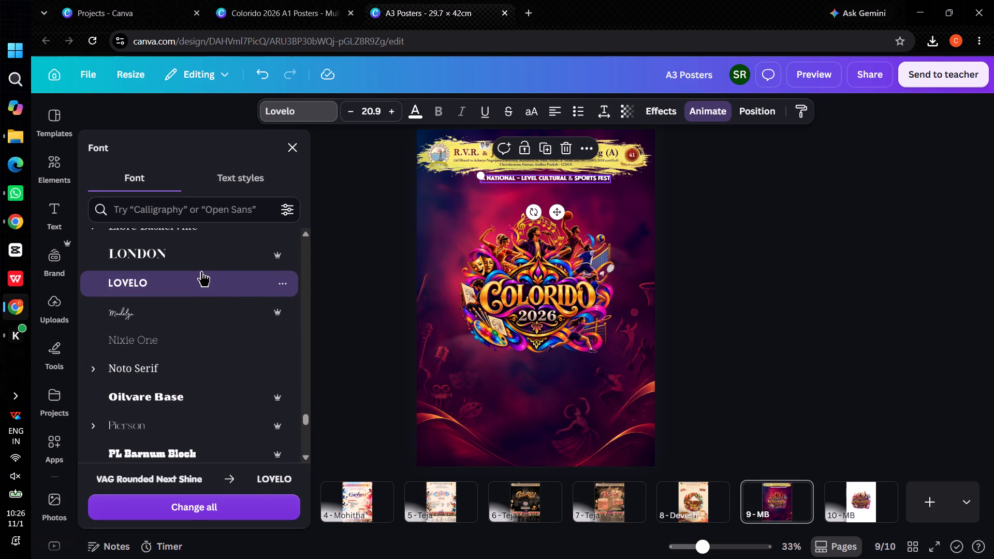
double_click(756, 199)
Nudge the tagline slightly down and align it to the horizontal centre of page 9.
click(571, 182)
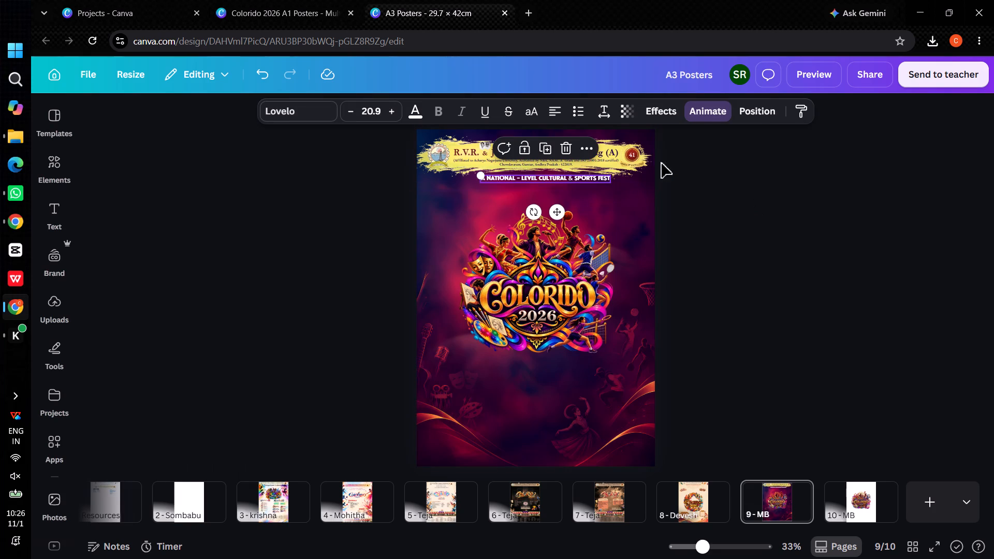
key(Down)
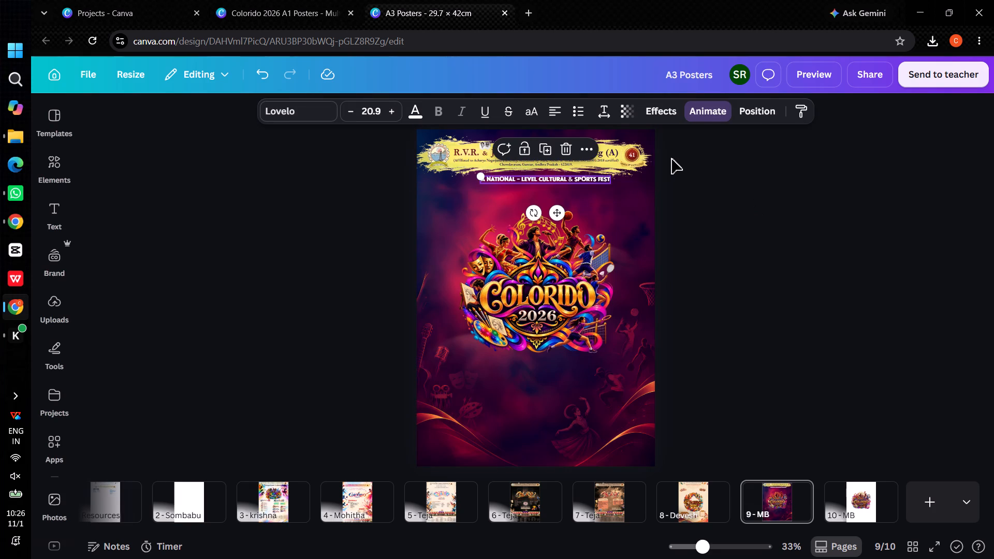
right_click(573, 181)
click(634, 326)
click(788, 350)
double_click(807, 293)
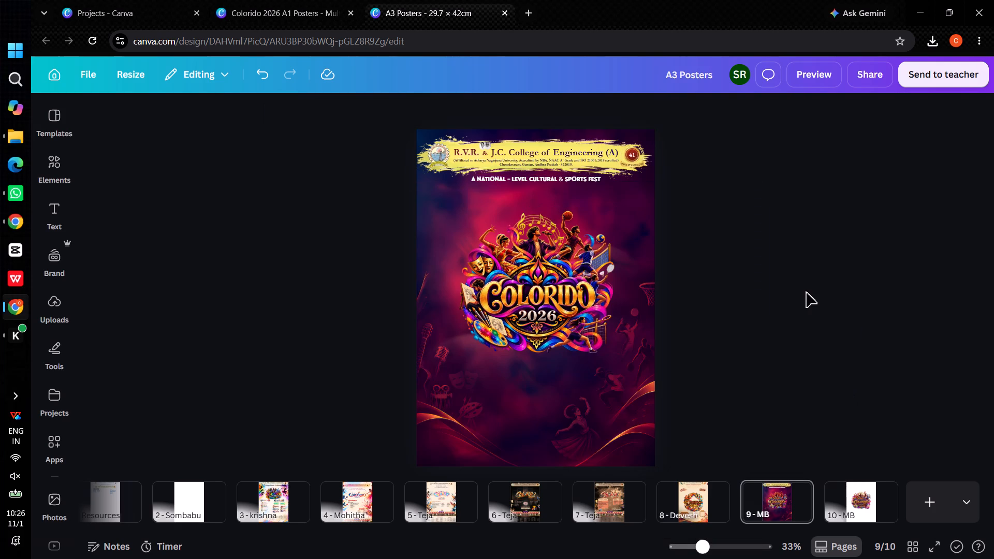
Retype the letter "o" in the word Sports of the tagline.
click(568, 182)
click(671, 188)
double_click(580, 182)
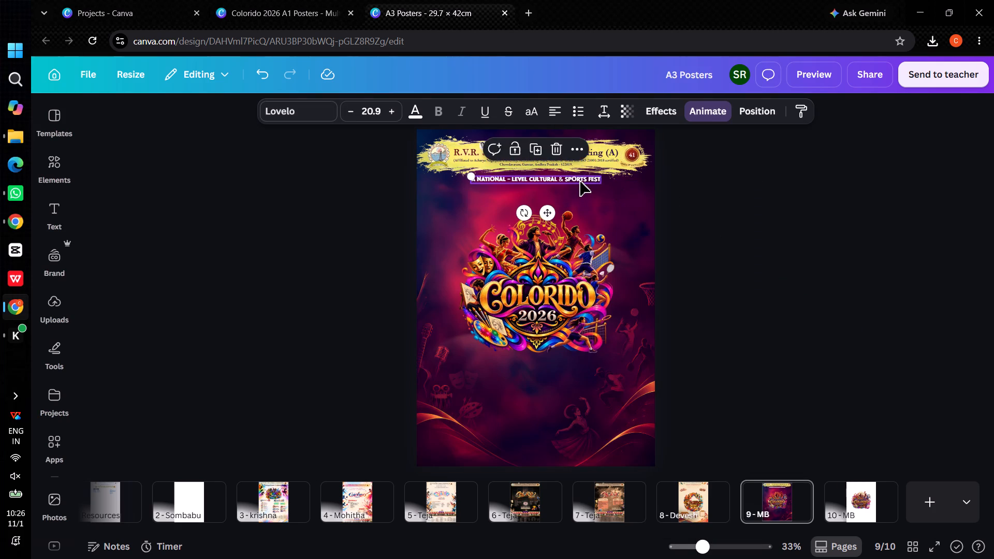
click(577, 180)
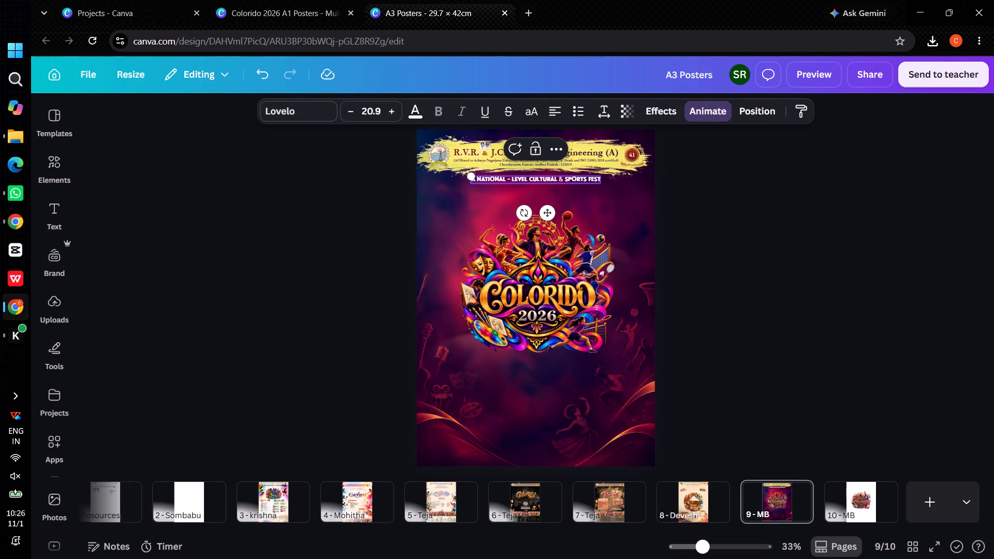
key(BackSpace)
key(o)
double_click(739, 195)
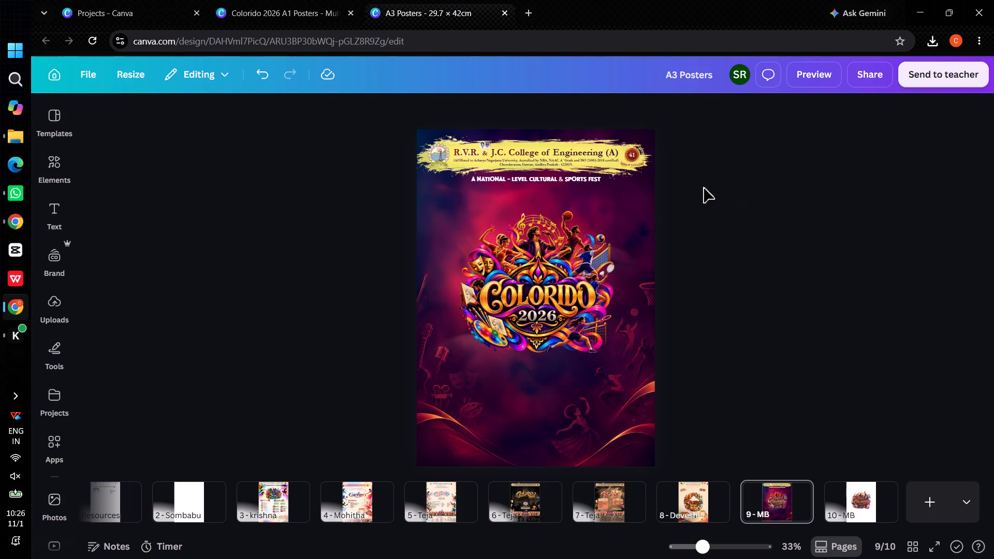
click(724, 165)
key(alt+Tab)
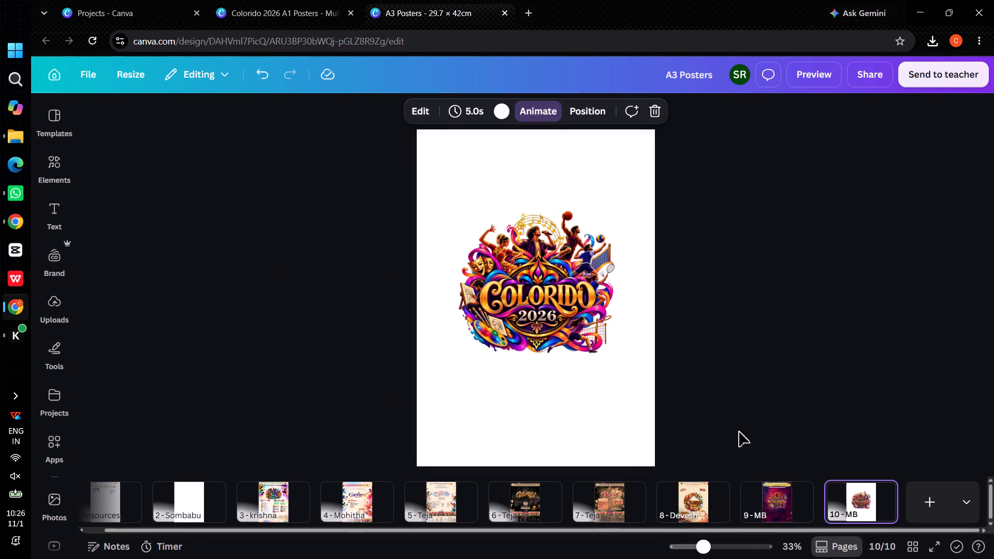
click(564, 363)
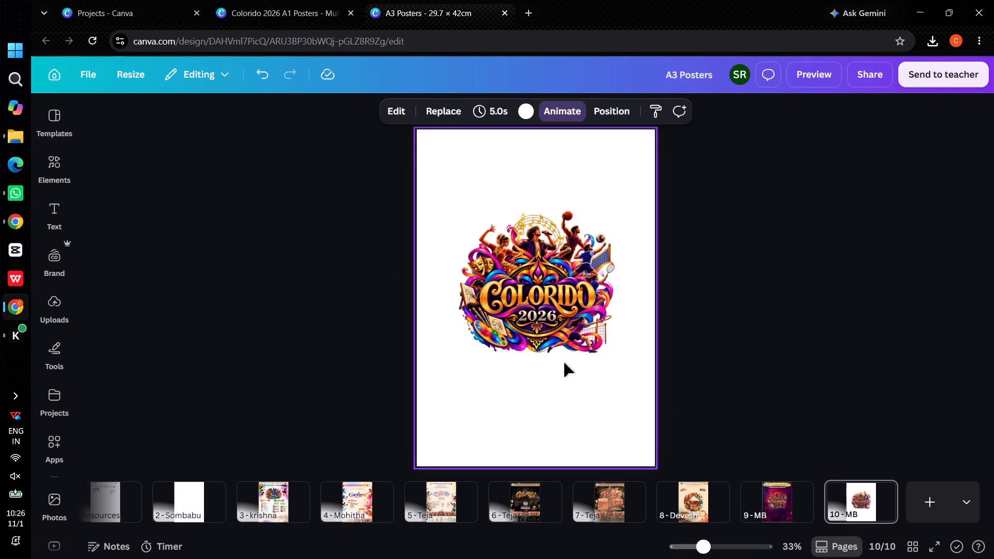
key(ctrl+v)
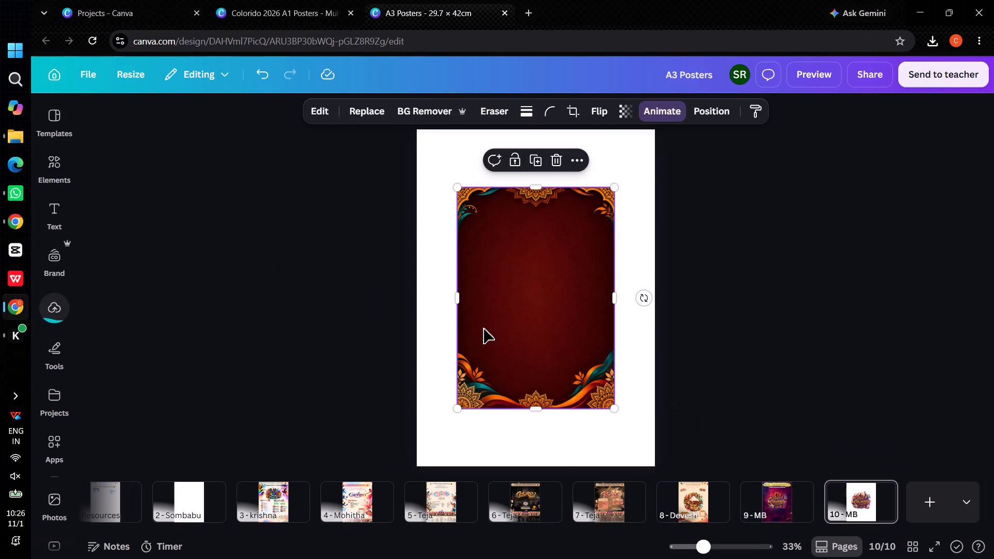
Upscale the pasted background image.
click(324, 113)
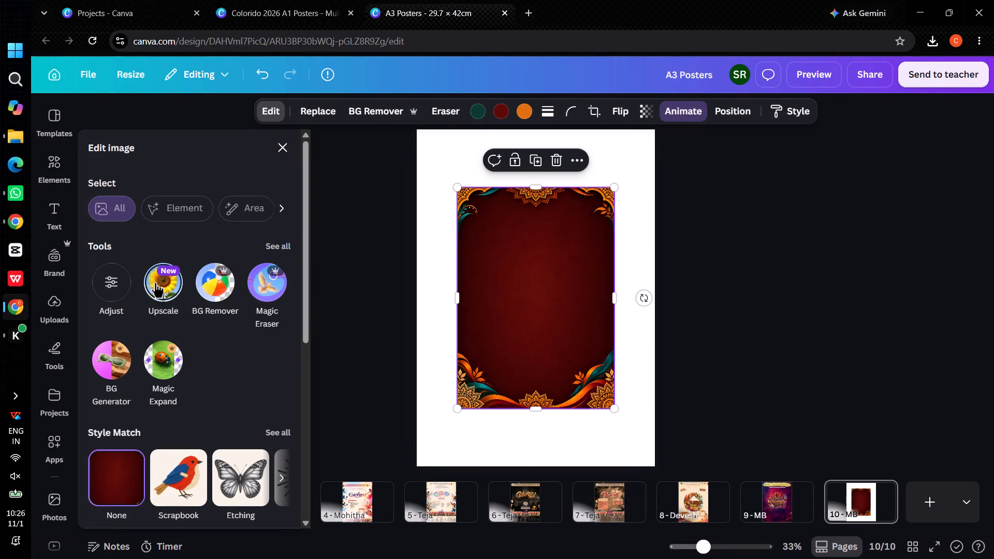
click(155, 283)
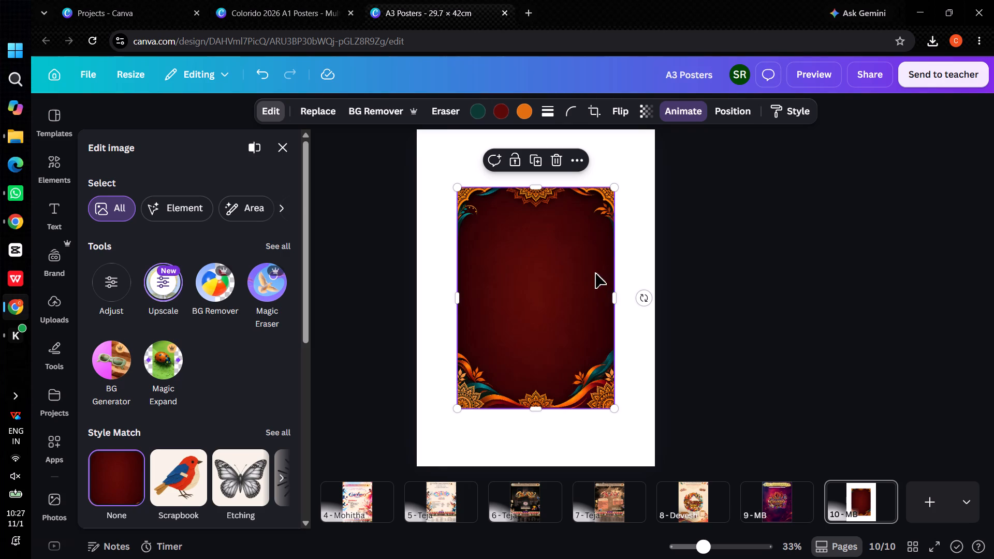
Set the pasted dark red image as page 10's background.
right_click(558, 282)
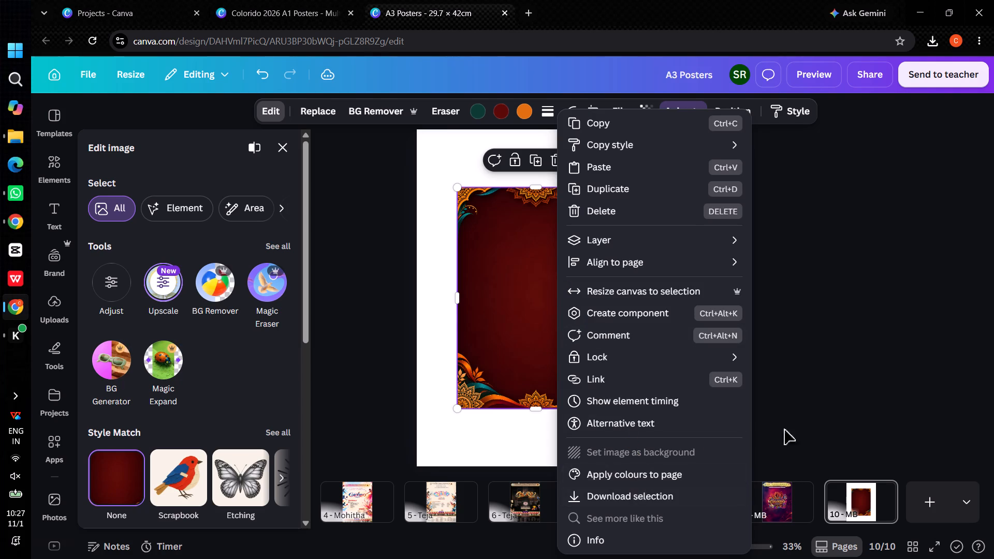
double_click(801, 425)
click(775, 286)
click(534, 303)
right_click(534, 303)
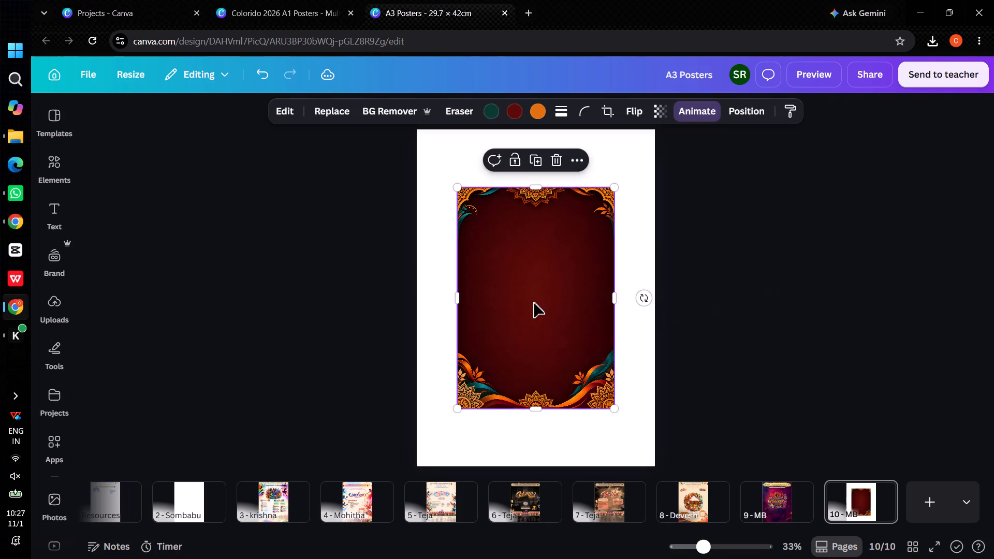
click(626, 455)
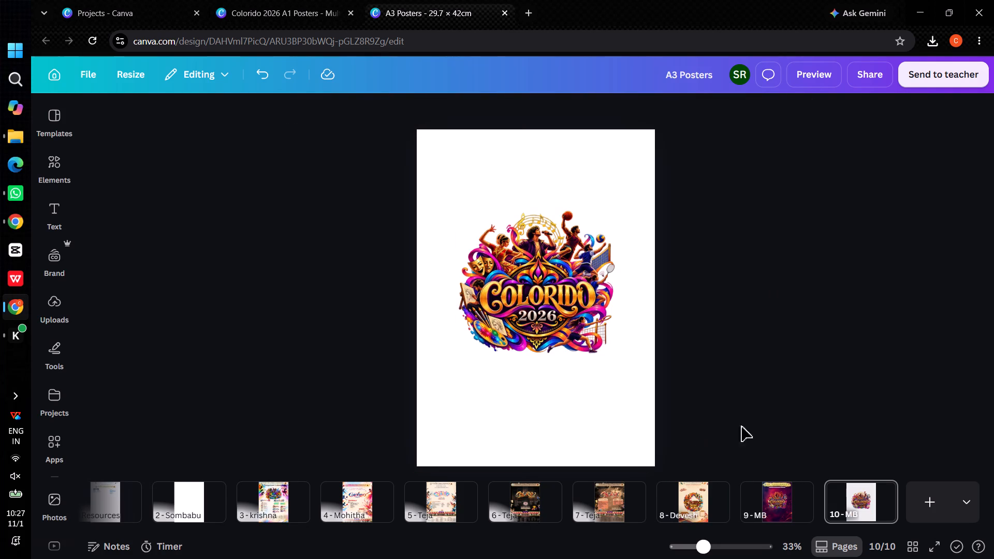
Compare page 9's poster with page 10 and its new background.
click(771, 502)
click(882, 507)
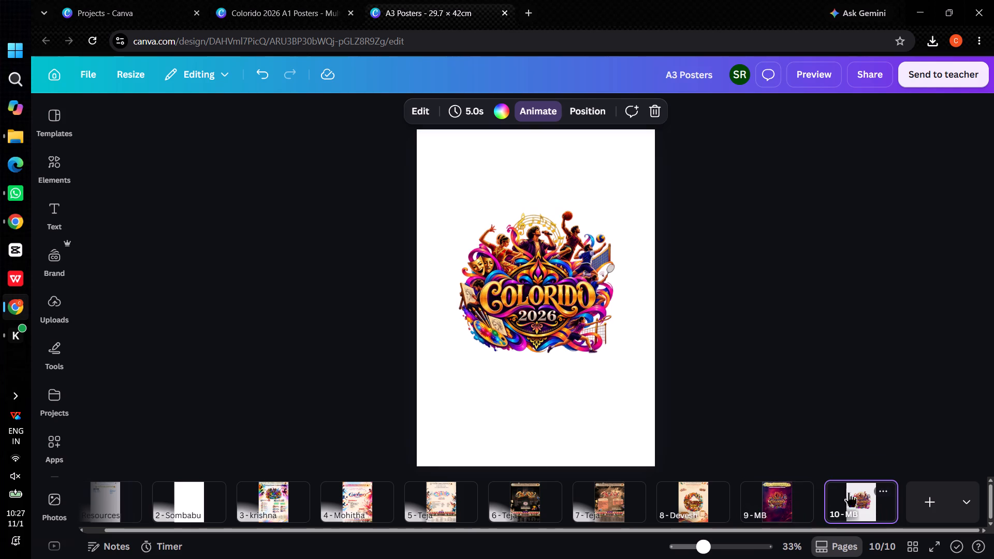
click(628, 370)
double_click(738, 321)
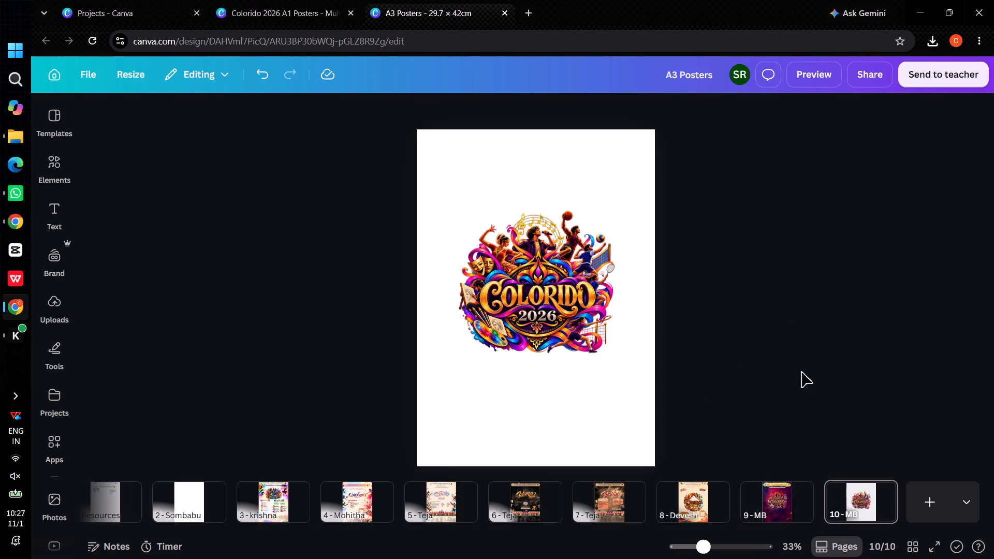
click(771, 505)
click(580, 421)
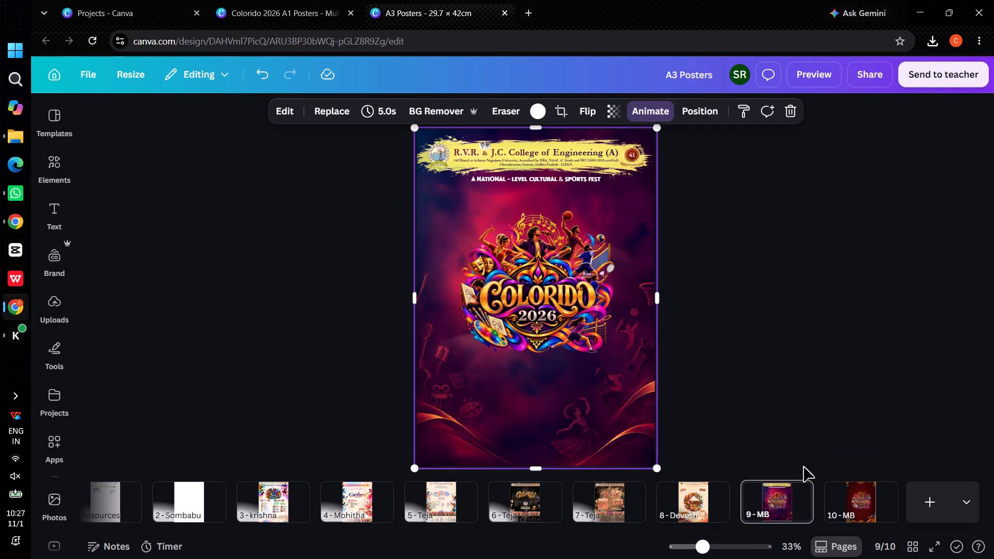
click(835, 489)
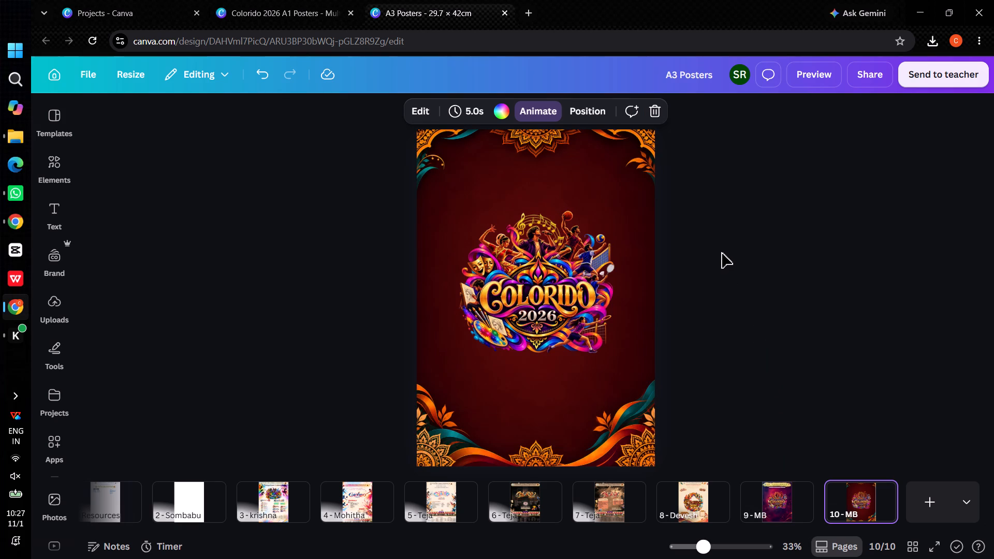
click(722, 254)
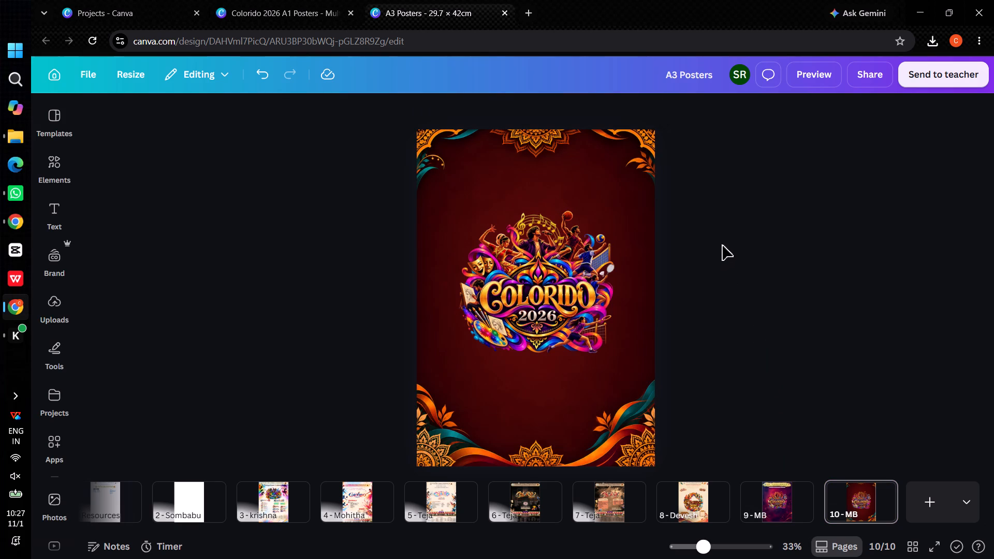
Copy the R.V.R. & J.C. College of Engineering header group from page 8 and paste it onto page 10.
click(688, 501)
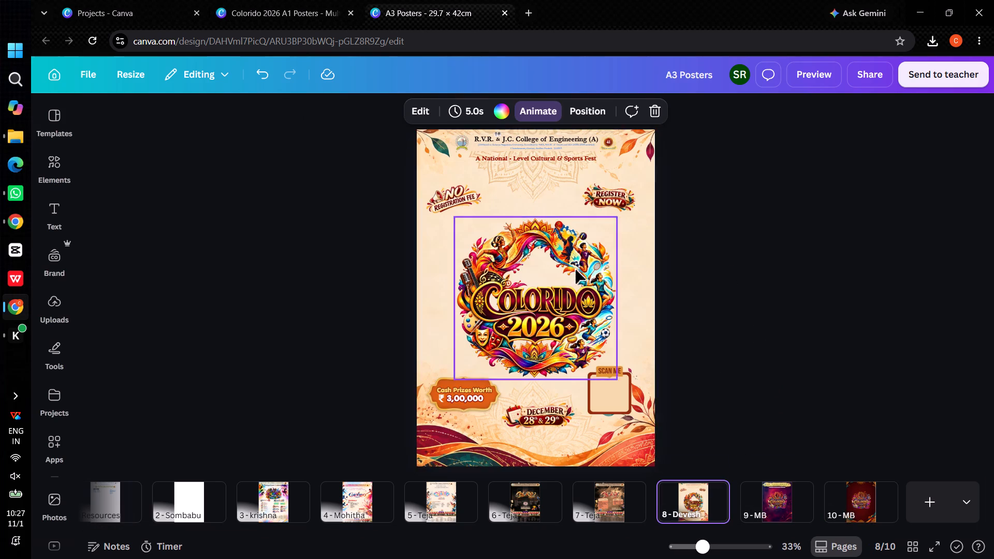
click(533, 146)
key(ctrl+c)
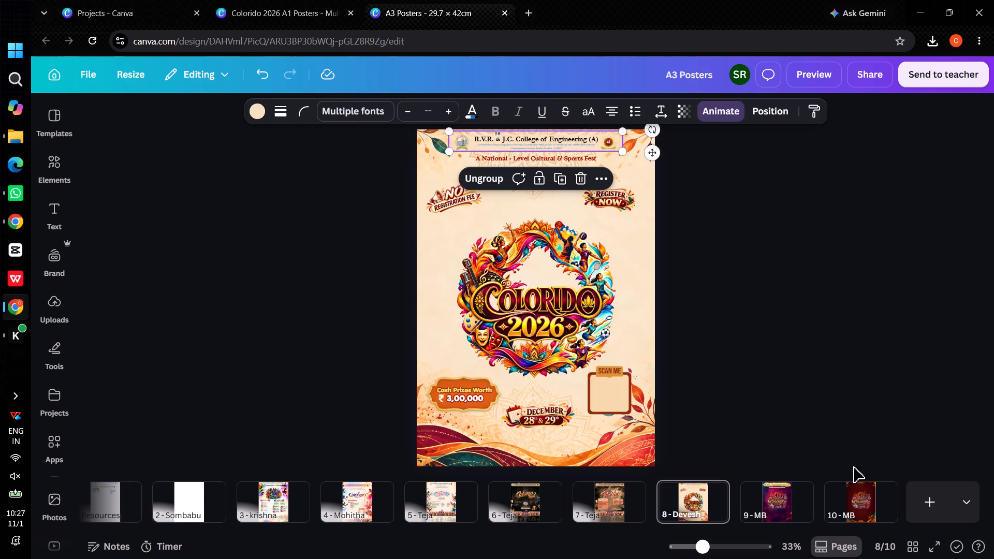
click(858, 488)
click(557, 348)
key(ctrl+v)
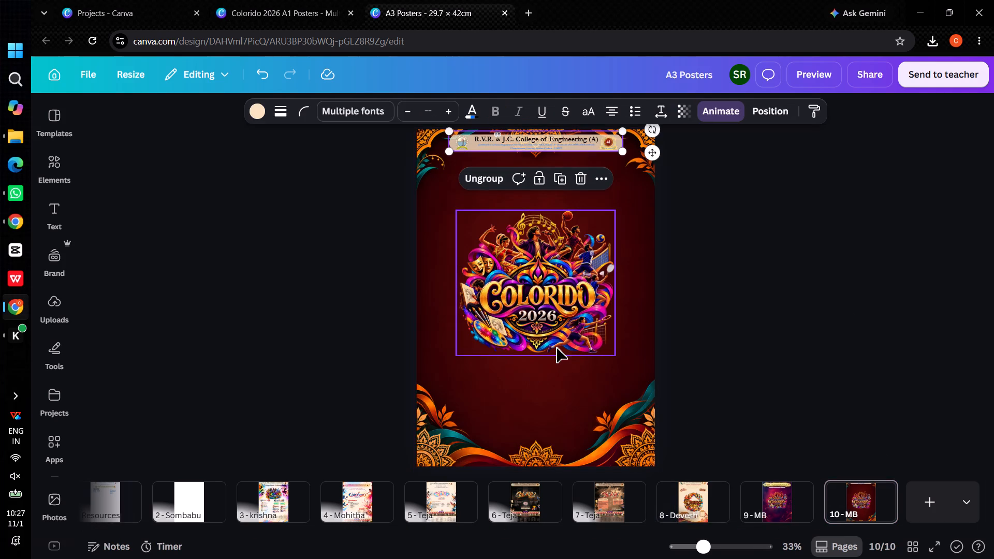
double_click(796, 314)
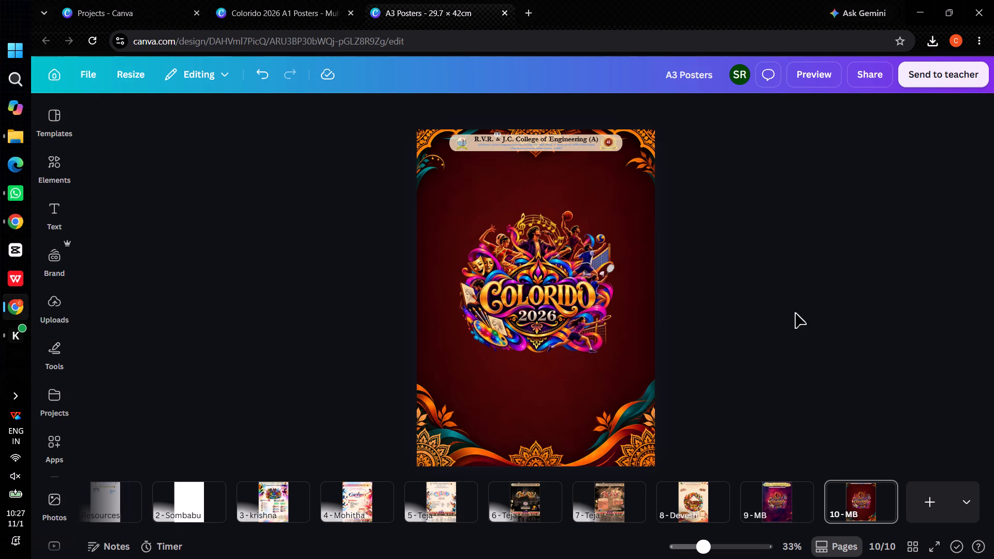
Blur the background's top-left corner ornaments and top-centre mandala on page 10, using the Blur brush at size 20 and intensity 25.
click(627, 175)
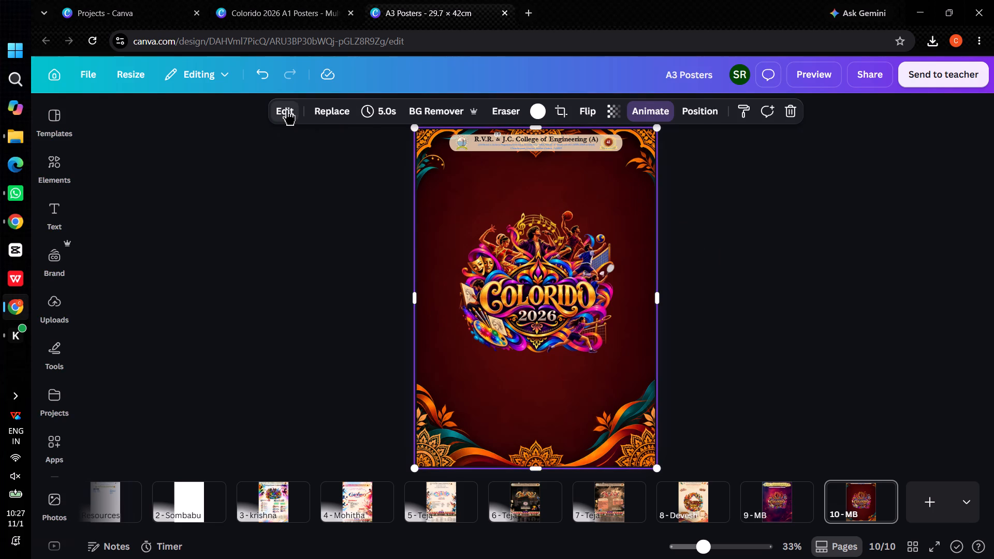
click(287, 109)
click(292, 179)
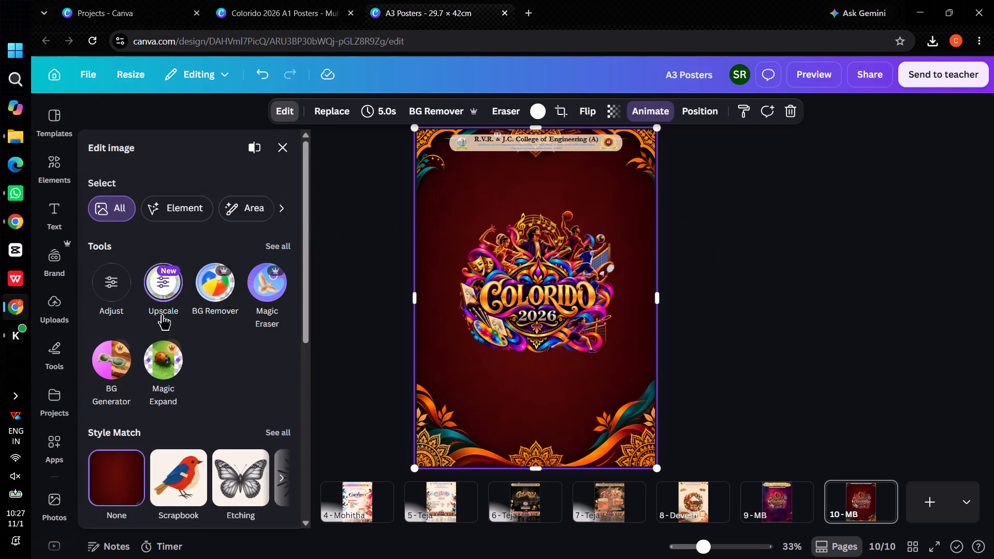
click(269, 252)
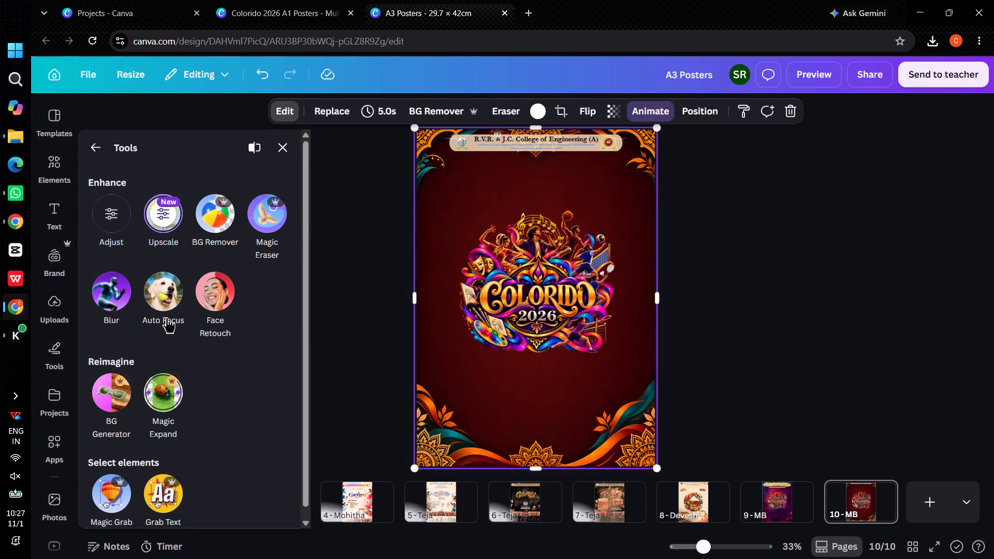
click(118, 302)
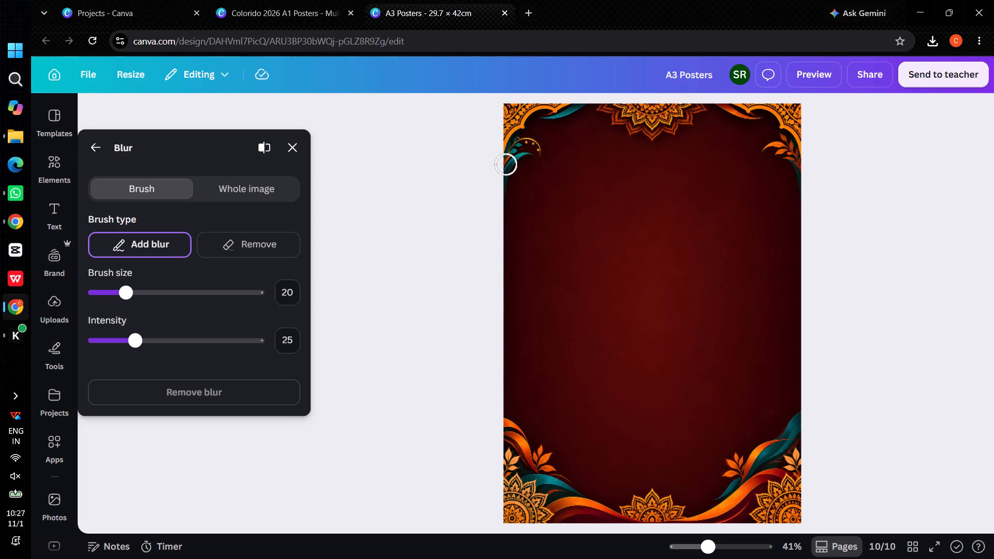
drag(506, 165, 518, 113)
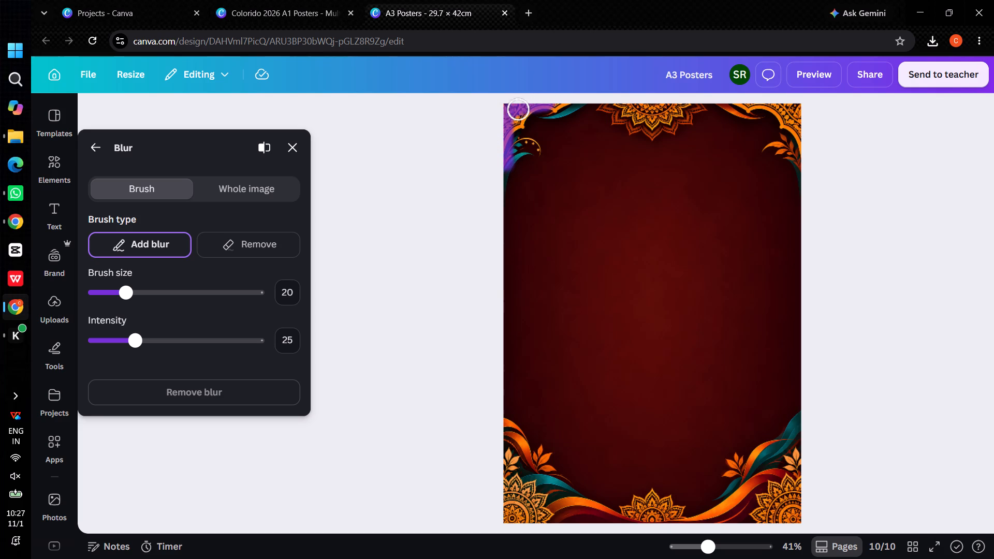
drag(518, 113, 534, 149)
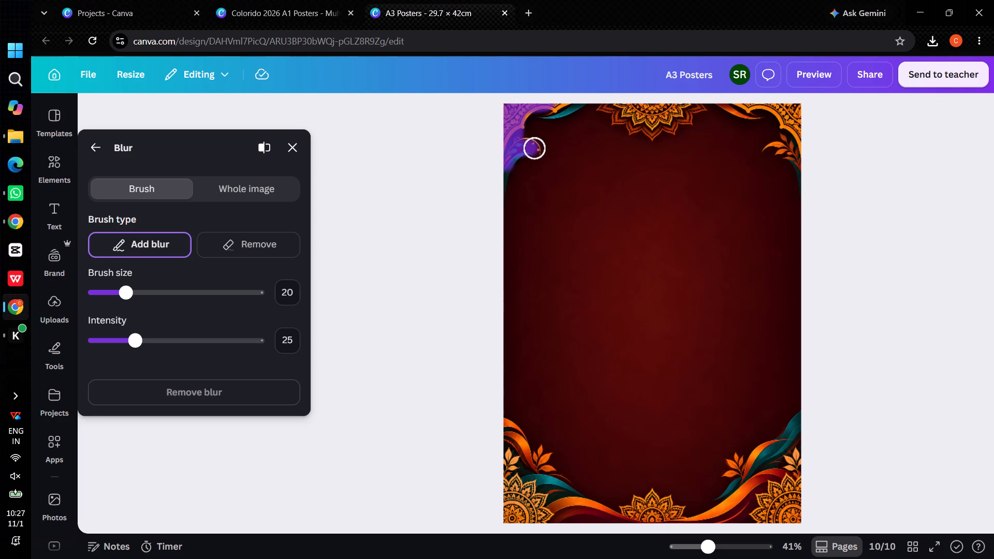
drag(534, 149, 559, 106)
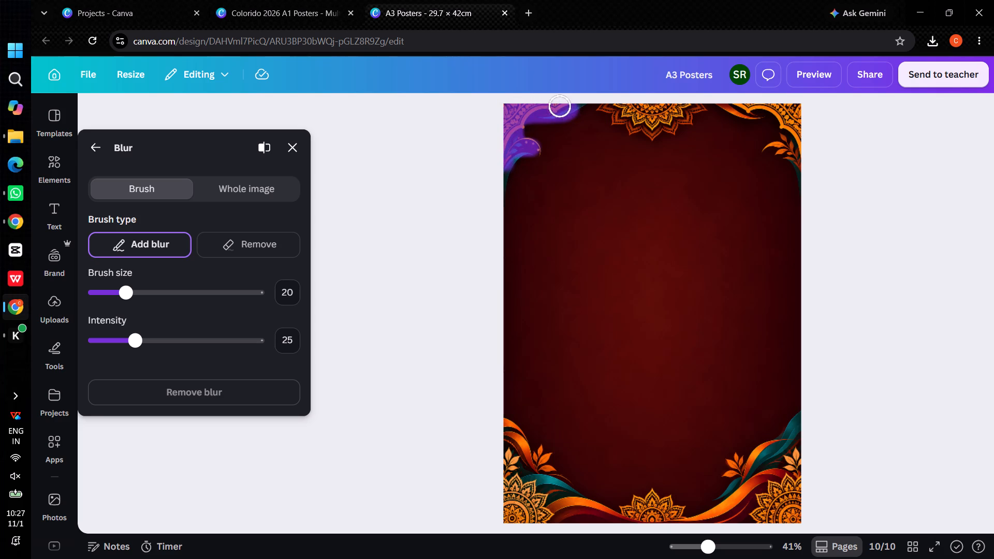
drag(559, 106, 623, 126)
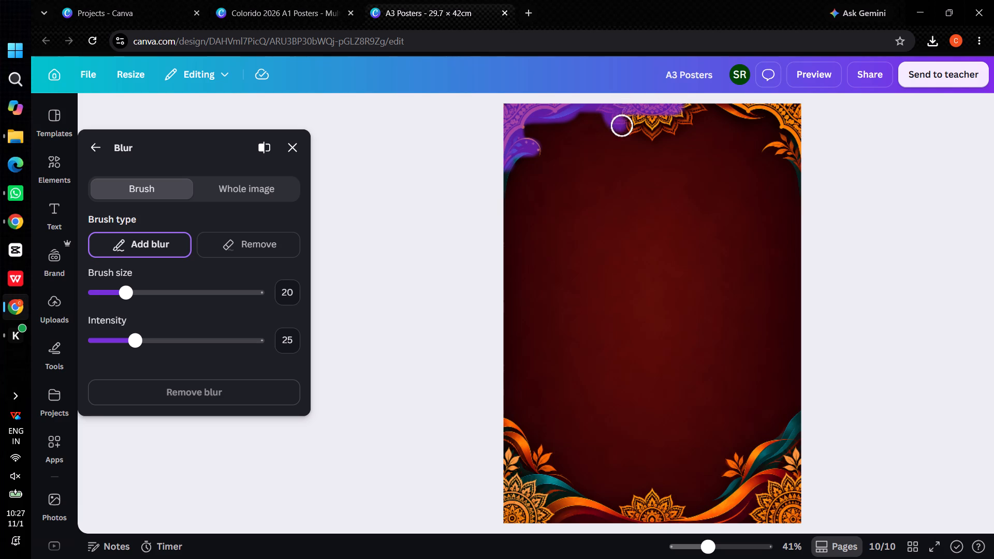
drag(623, 126, 657, 119)
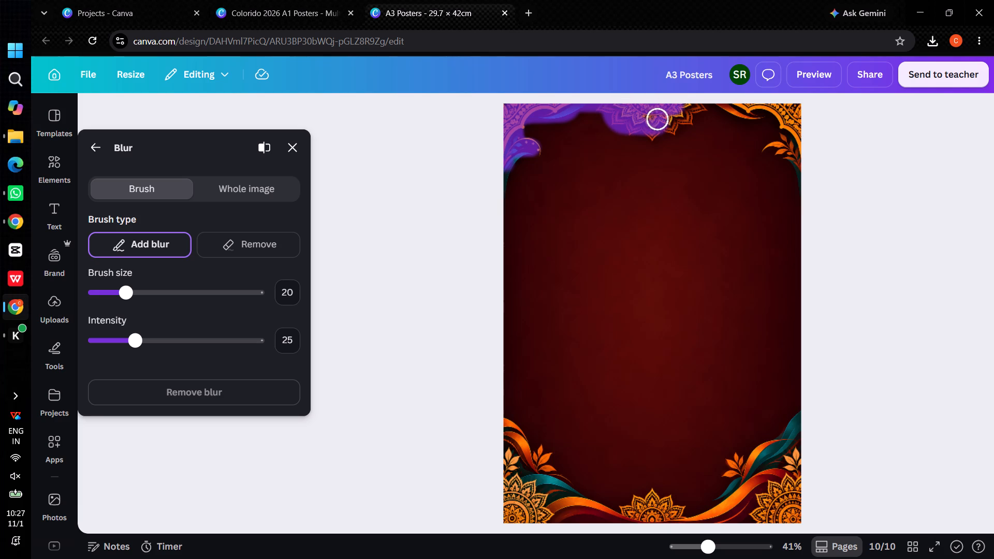
drag(657, 119, 695, 110)
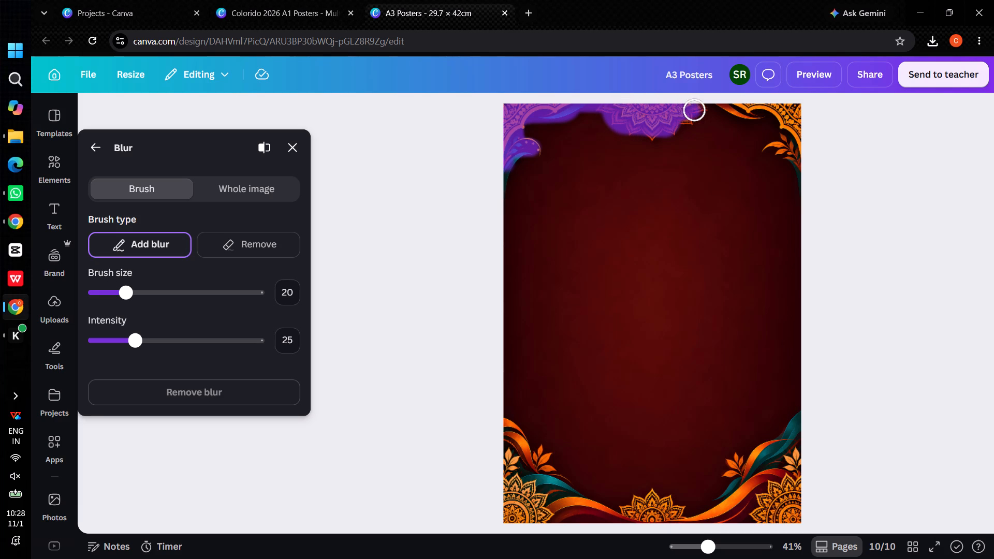
Continue the brush blur over the ornaments in the background's top-right corner.
drag(695, 110, 778, 106)
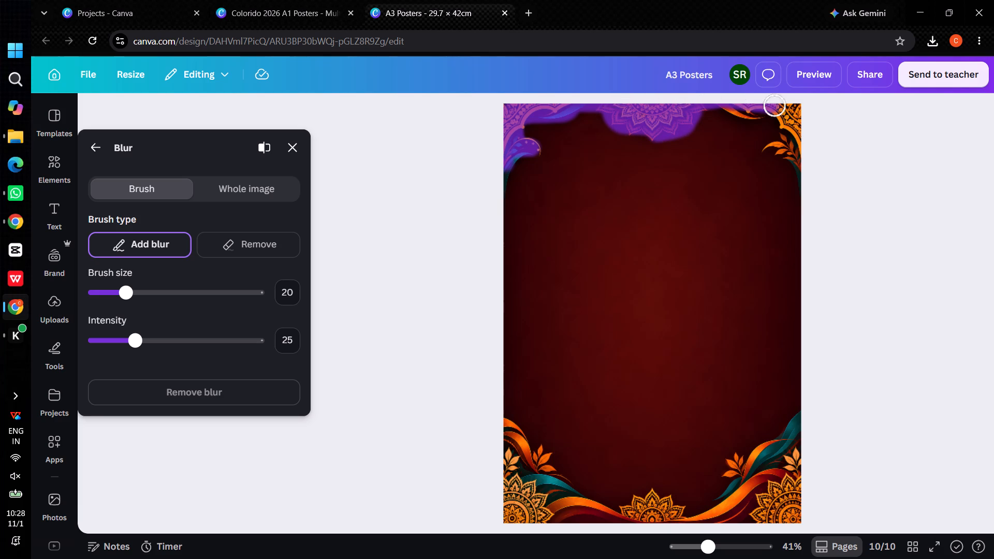
drag(778, 106, 781, 122)
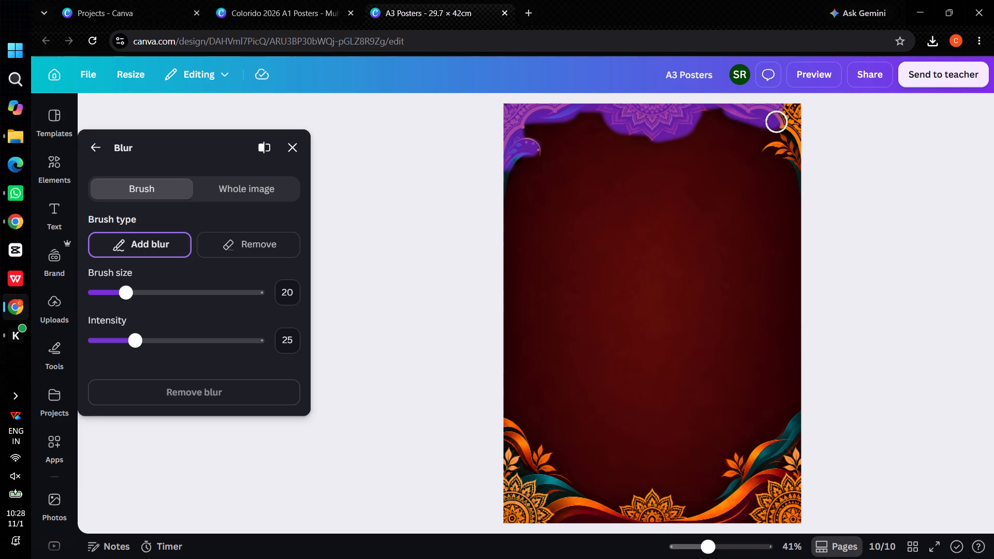
drag(781, 122, 793, 128)
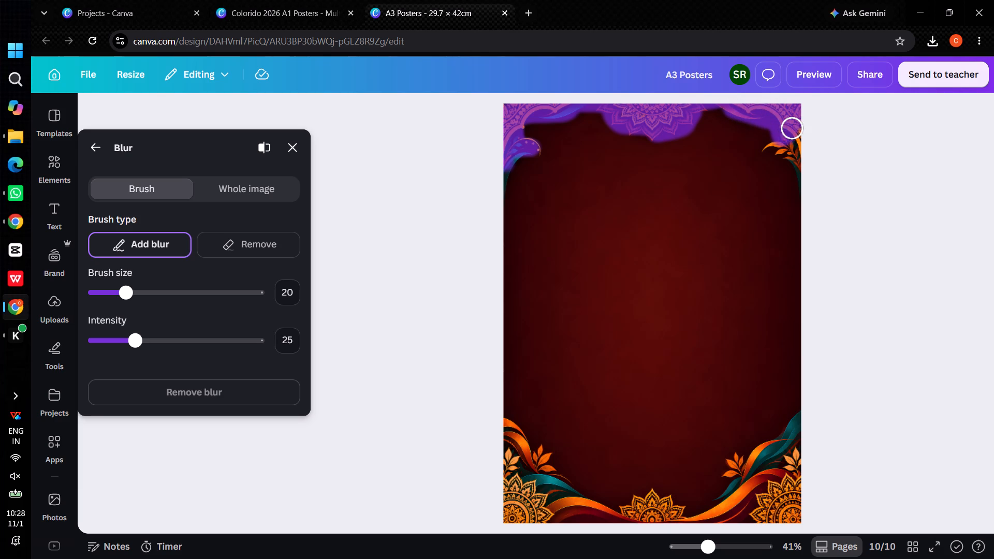
drag(793, 128, 771, 146)
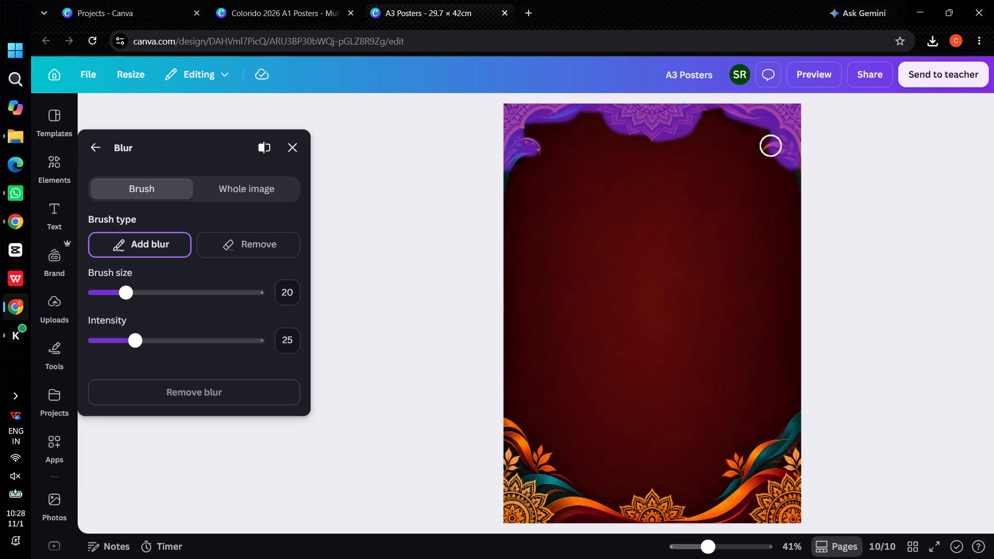
drag(771, 146, 808, 184)
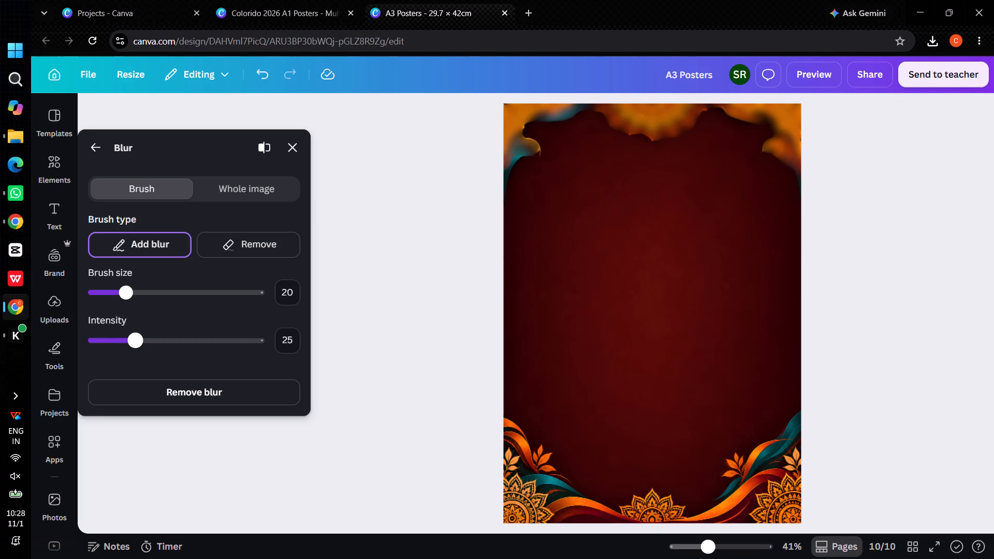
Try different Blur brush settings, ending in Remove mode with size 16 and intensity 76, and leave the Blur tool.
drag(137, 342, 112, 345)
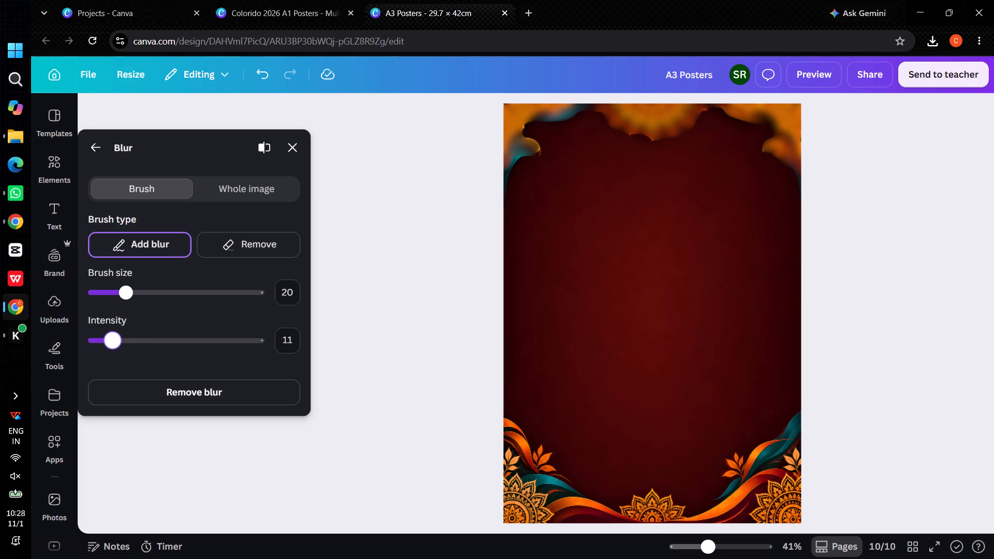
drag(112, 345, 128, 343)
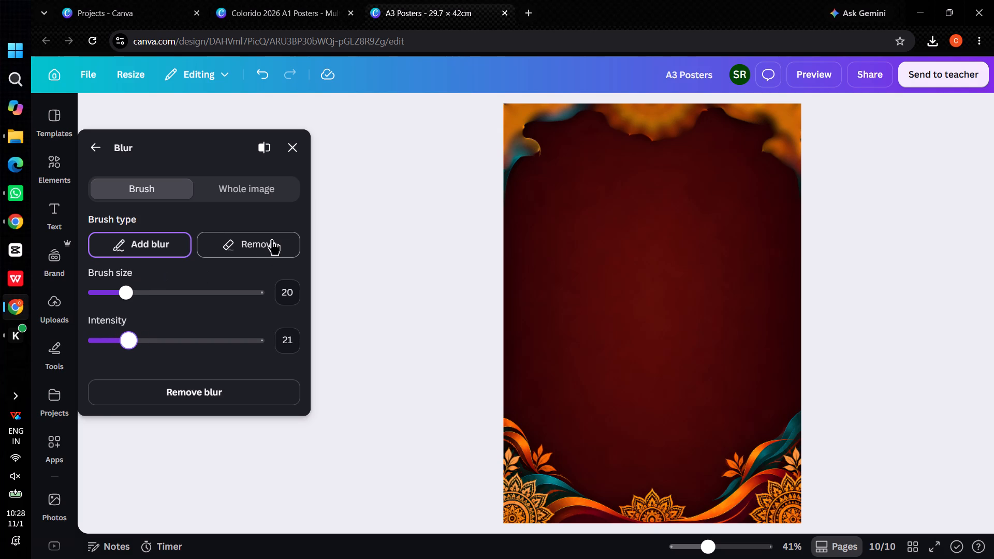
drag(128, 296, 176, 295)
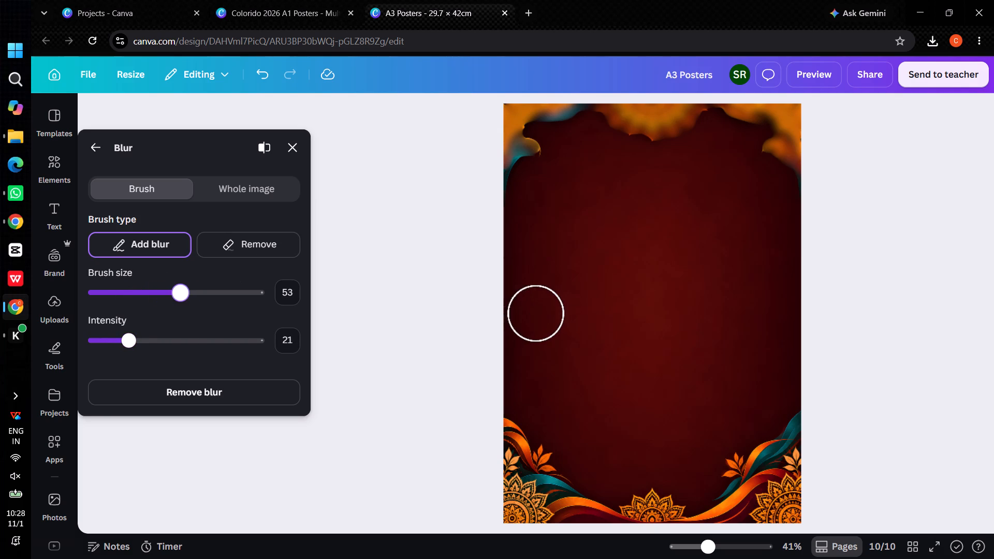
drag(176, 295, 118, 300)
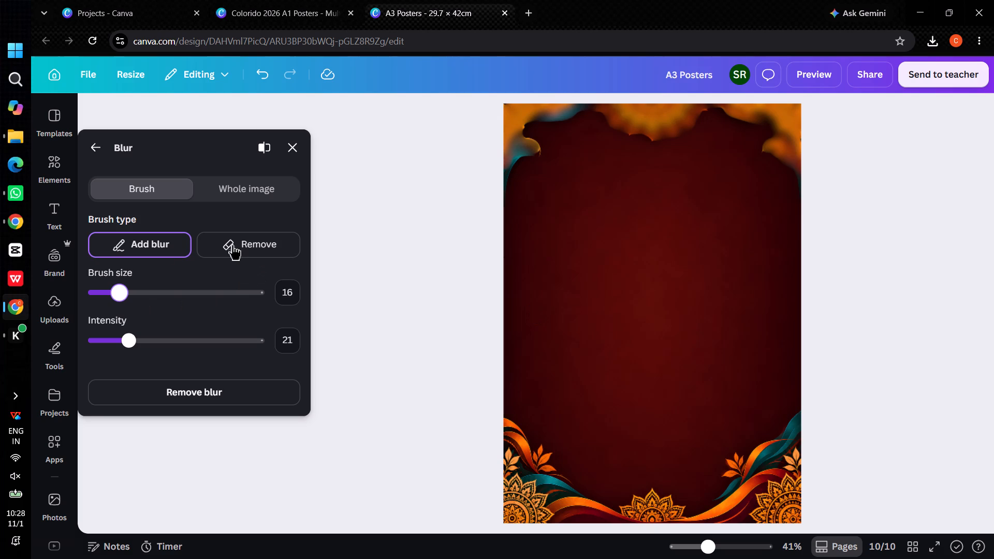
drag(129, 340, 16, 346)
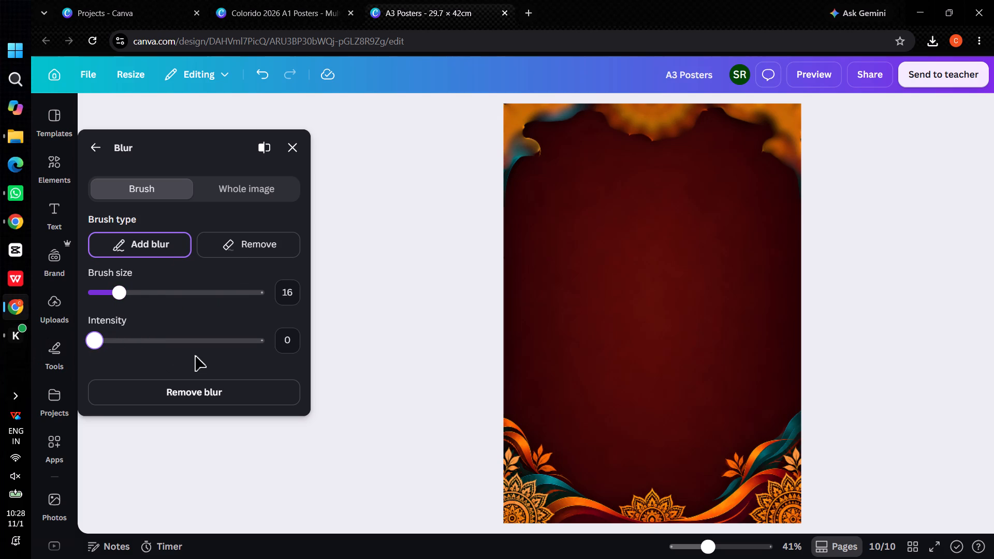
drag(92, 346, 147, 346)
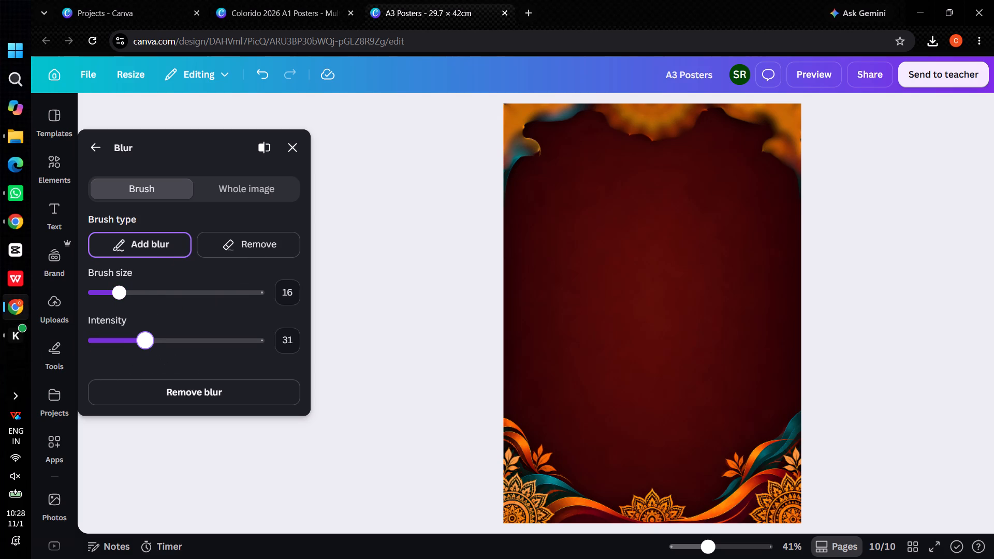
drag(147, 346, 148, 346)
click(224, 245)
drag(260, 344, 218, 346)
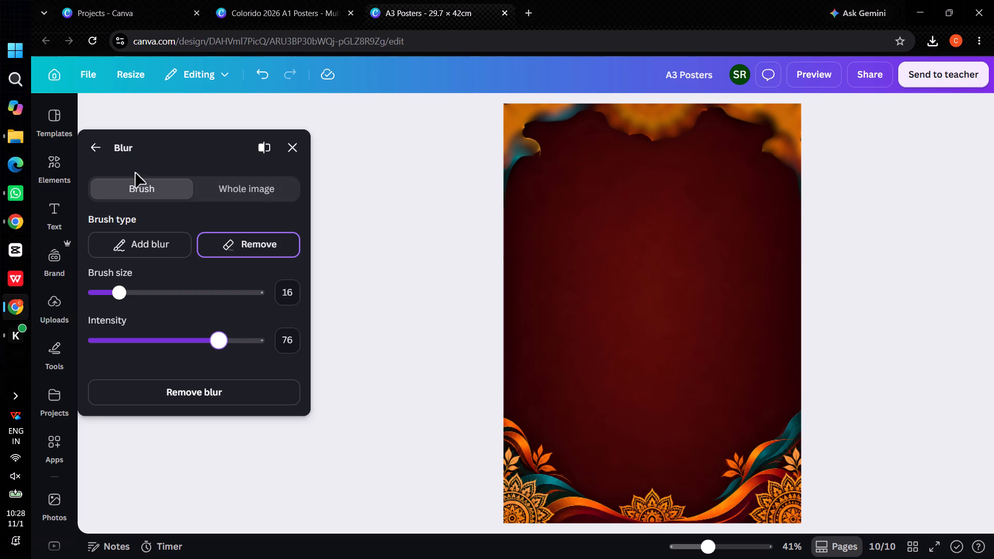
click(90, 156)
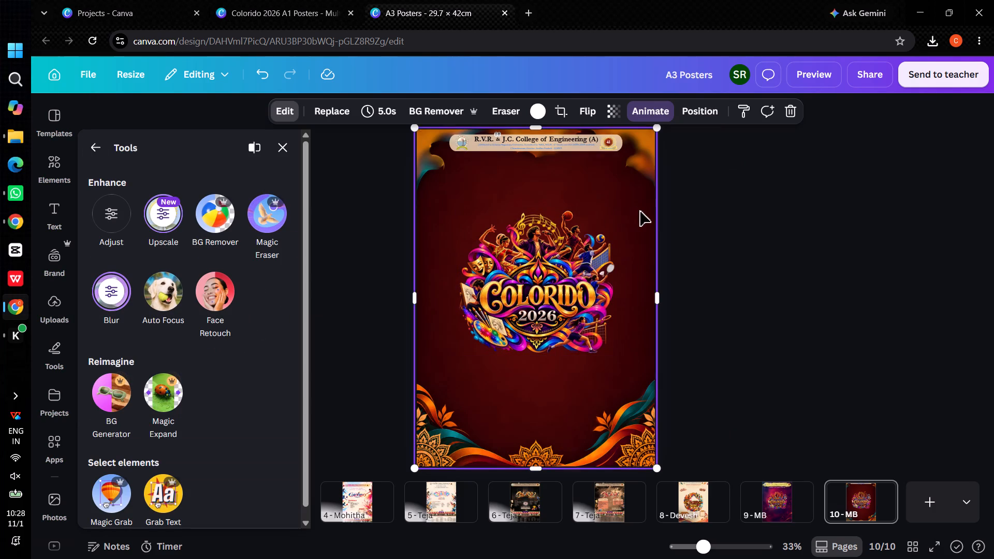
Undo the brush blur on page 10's background image.
click(726, 225)
key(ctrl+z)
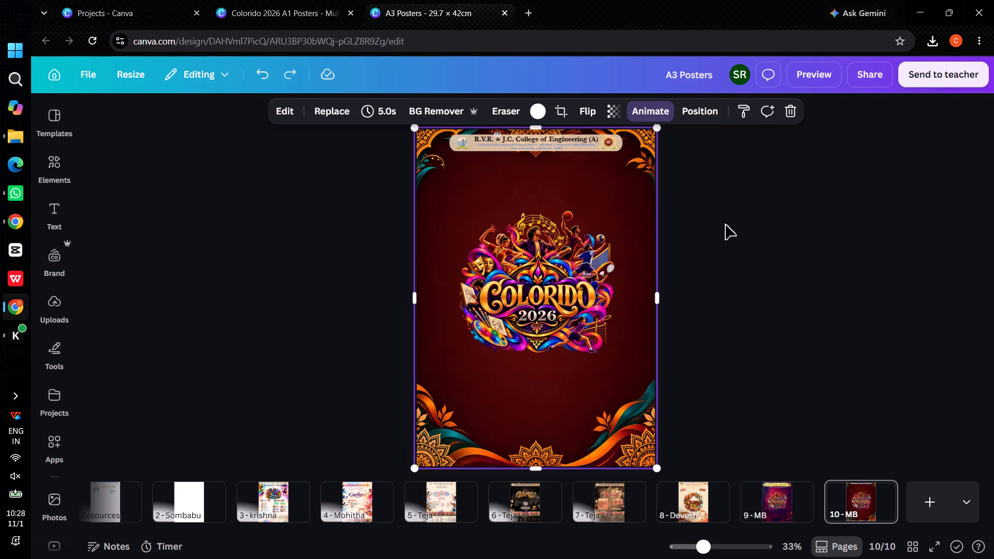
click(725, 225)
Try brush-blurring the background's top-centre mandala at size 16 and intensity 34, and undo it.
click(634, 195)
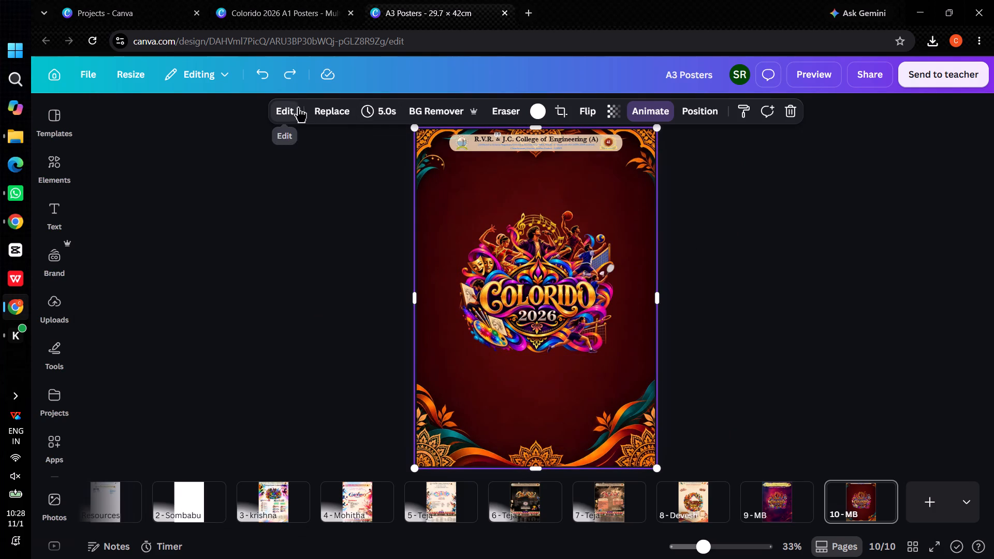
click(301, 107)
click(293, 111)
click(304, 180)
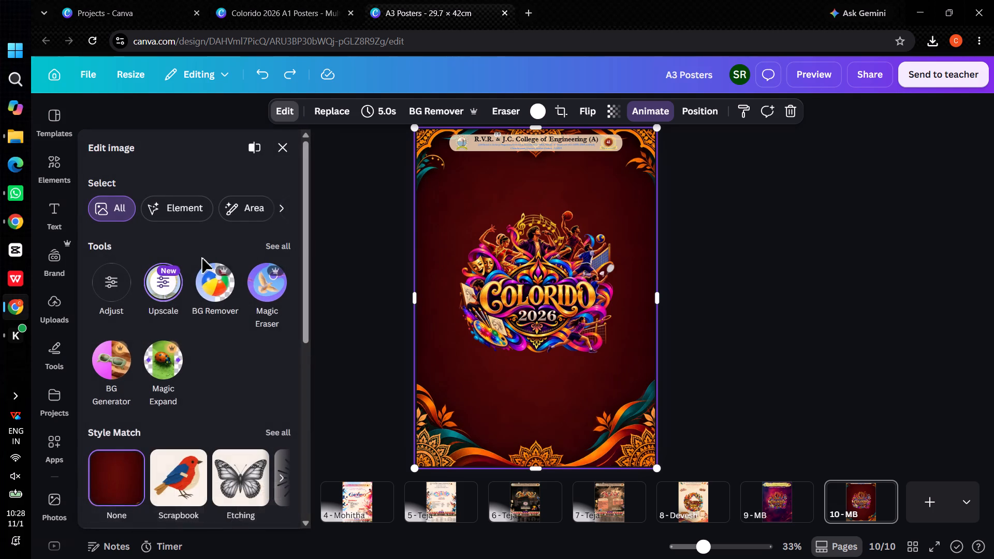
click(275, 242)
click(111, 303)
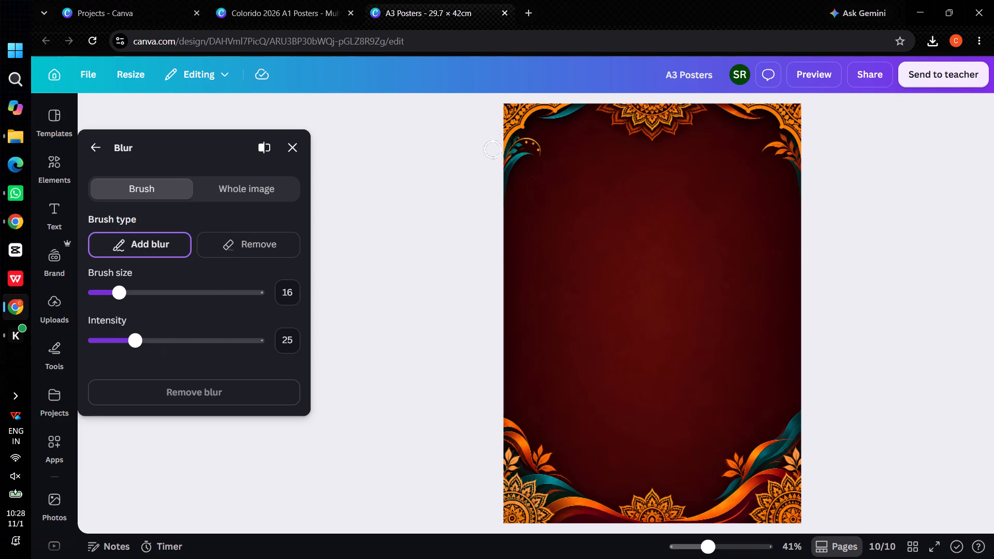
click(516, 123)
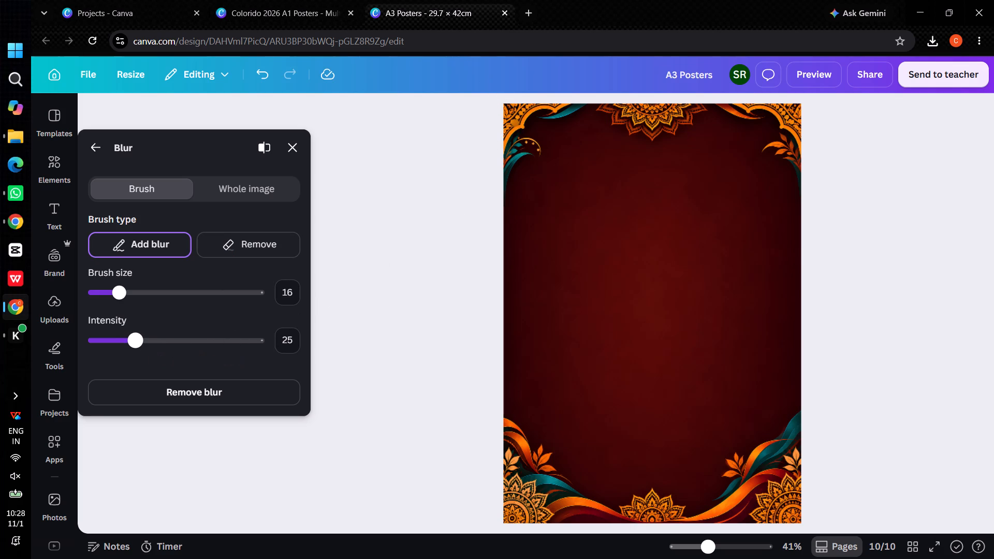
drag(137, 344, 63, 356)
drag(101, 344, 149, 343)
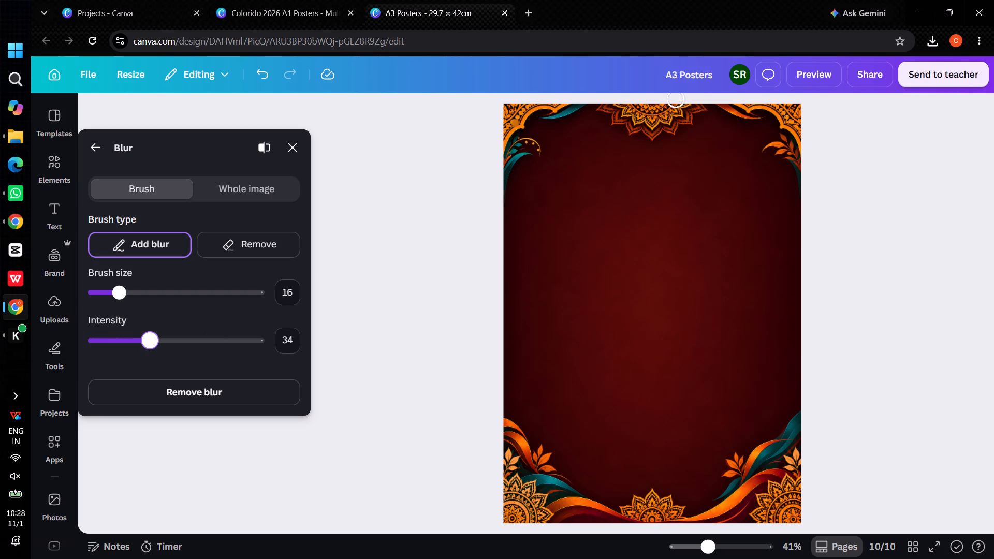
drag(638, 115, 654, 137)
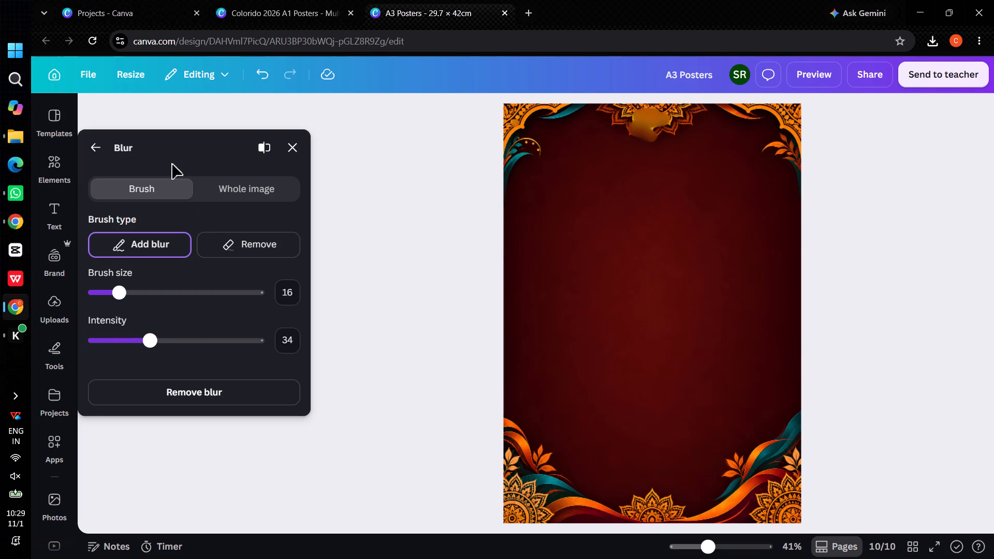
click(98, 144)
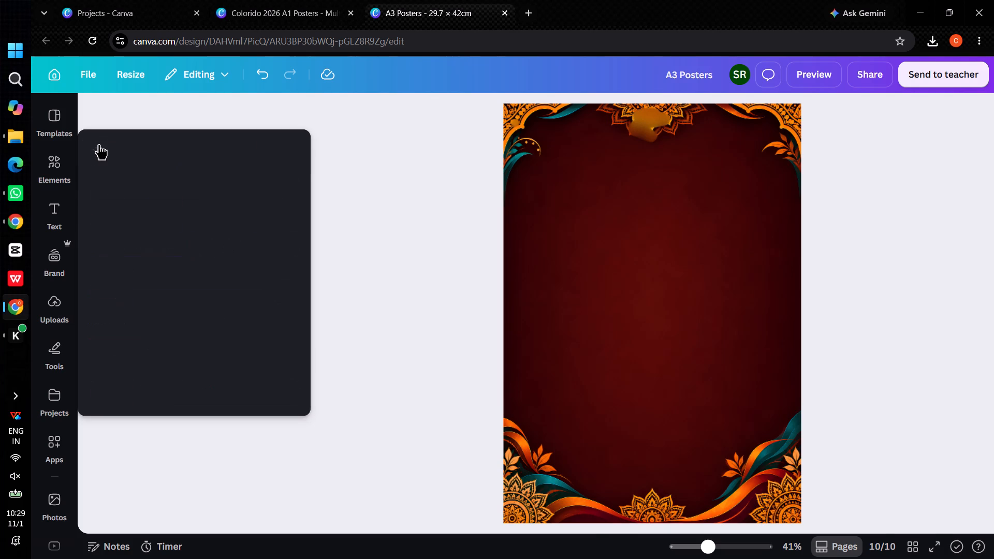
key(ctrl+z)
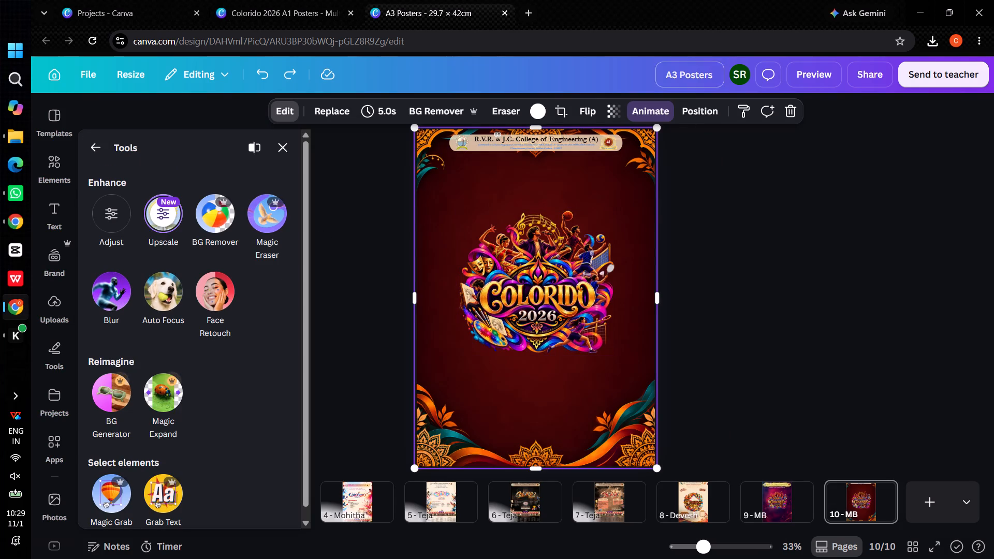
Enlarge the college header group on page 10 and centre it horizontally on the page.
click(587, 146)
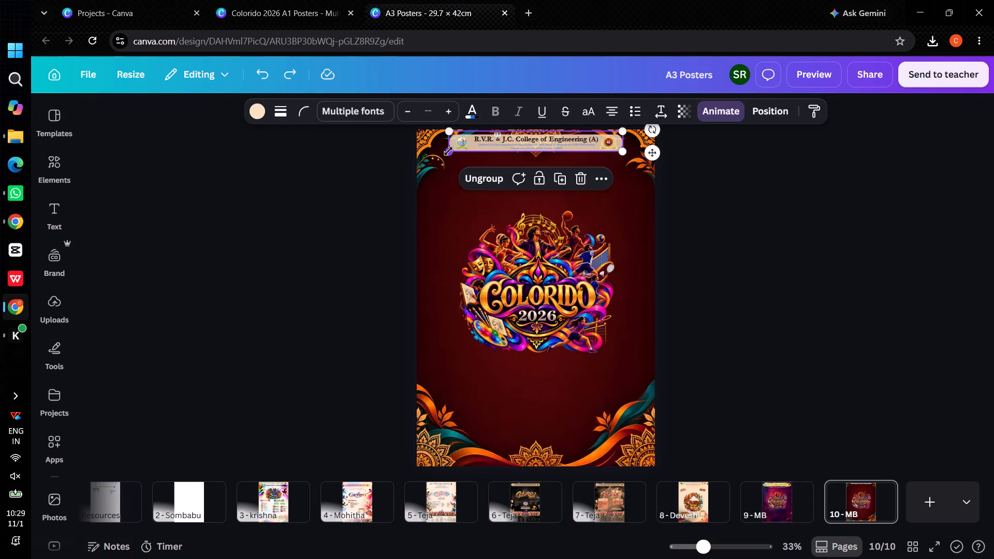
drag(448, 151, 418, 167)
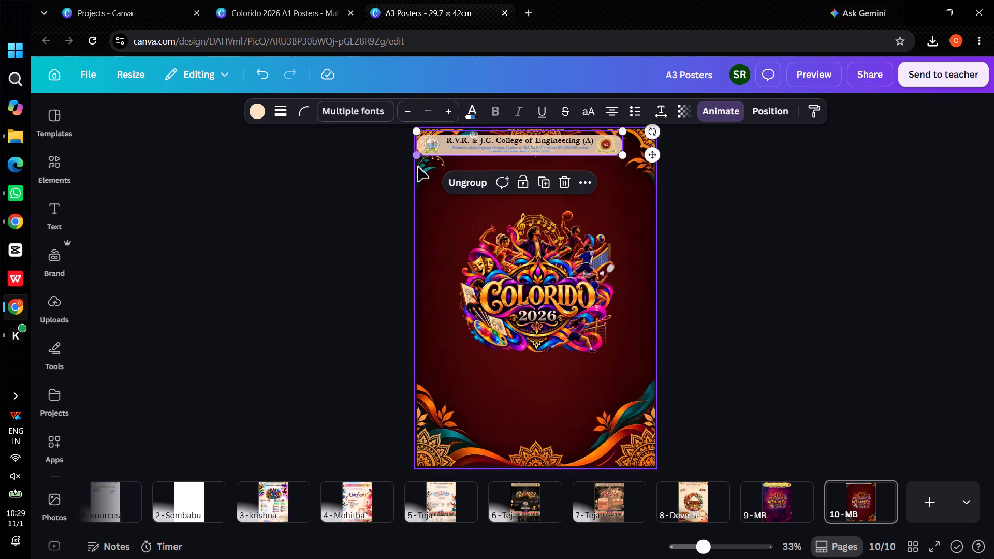
right_click(501, 146)
click(596, 286)
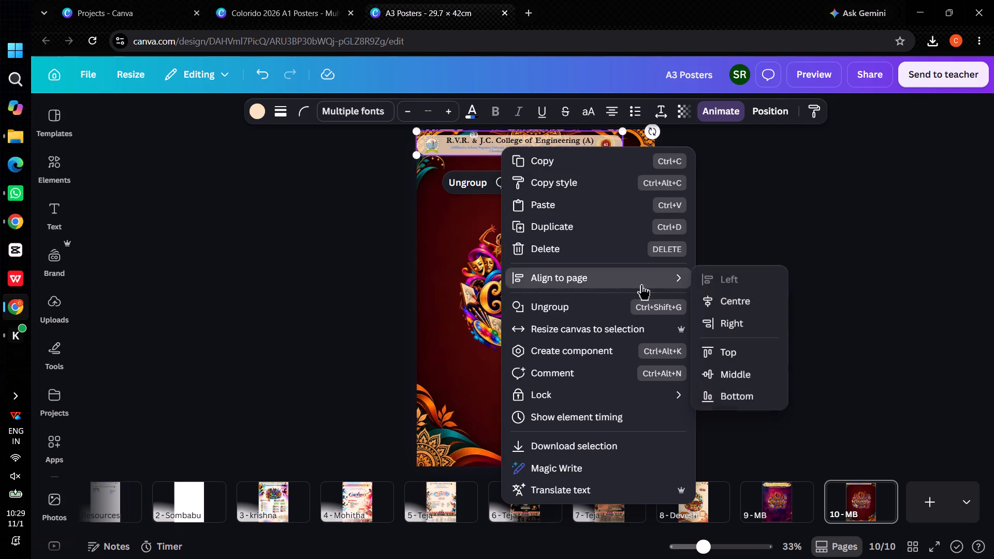
click(713, 300)
double_click(741, 268)
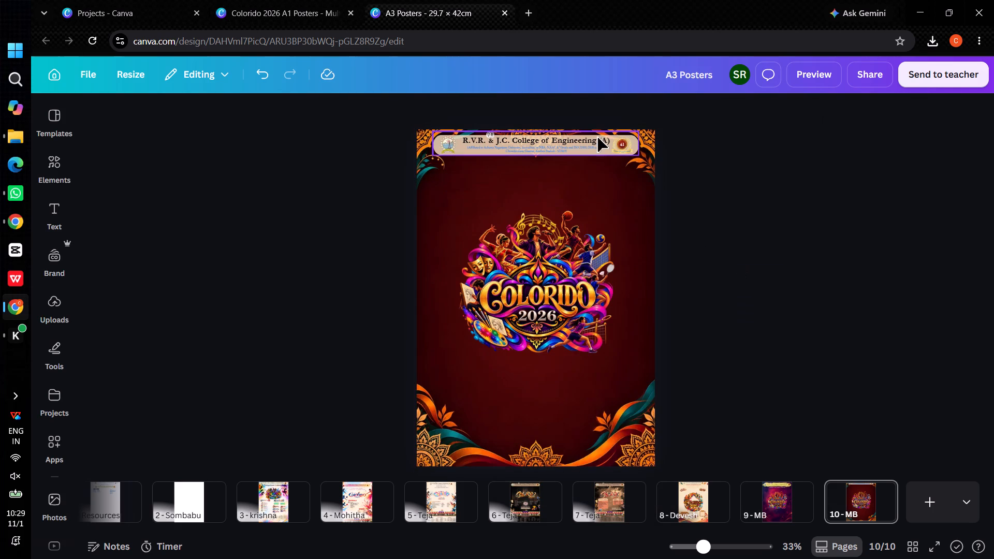
Enlarge the college header group slightly more and centre it horizontally on the page again.
click(598, 138)
drag(435, 156, 429, 159)
click(735, 217)
right_click(552, 140)
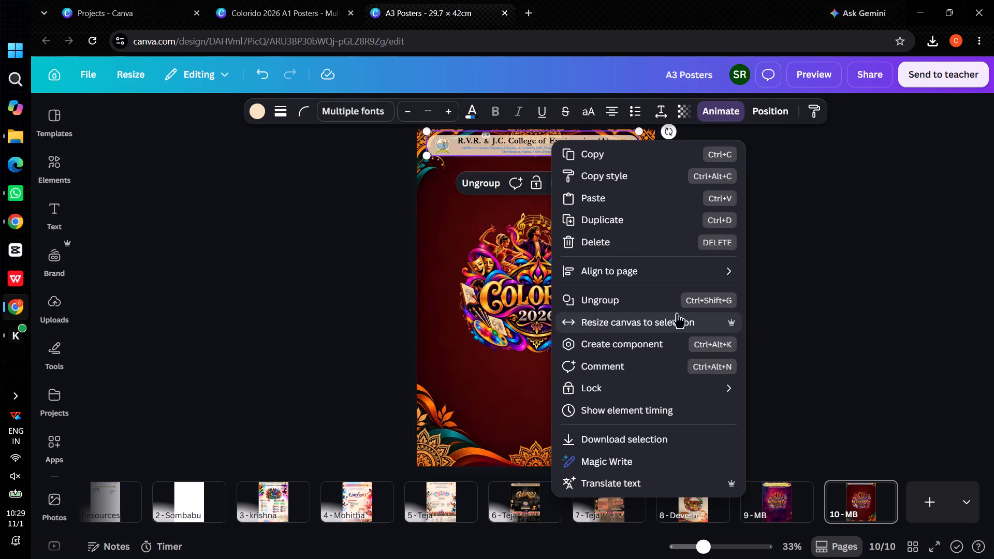
click(640, 277)
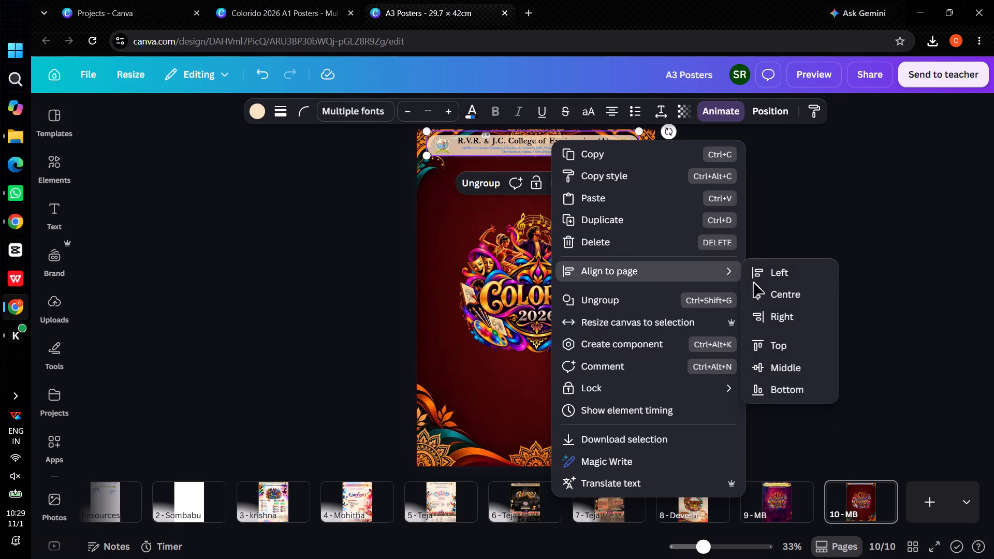
click(759, 285)
double_click(795, 267)
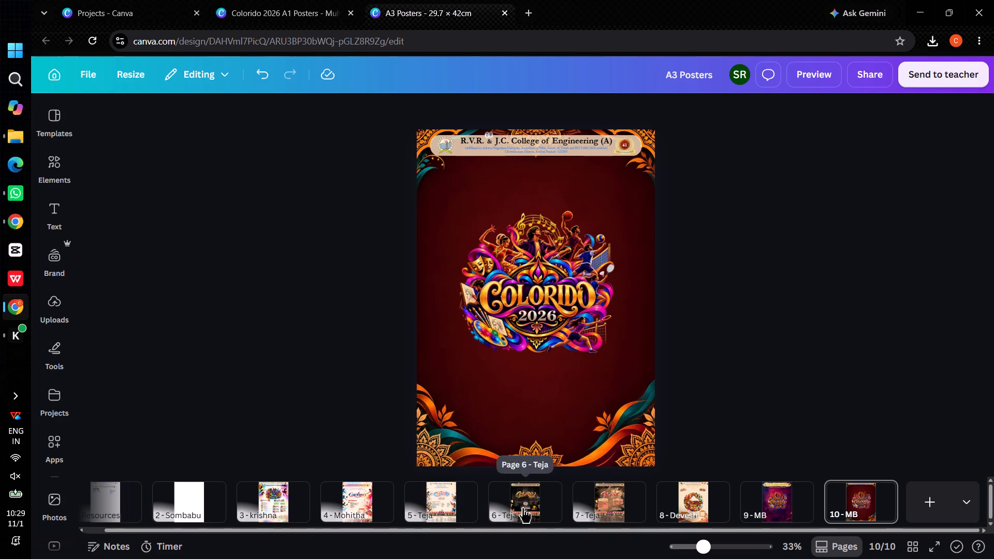
Look at the header layout on page 4 for comparison and return to page 10.
click(335, 509)
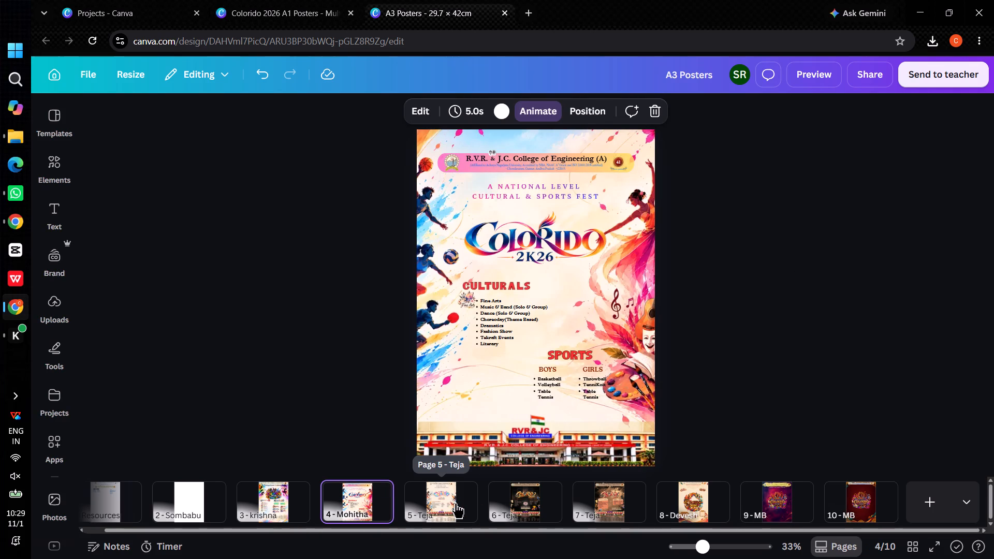
click(845, 510)
double_click(792, 390)
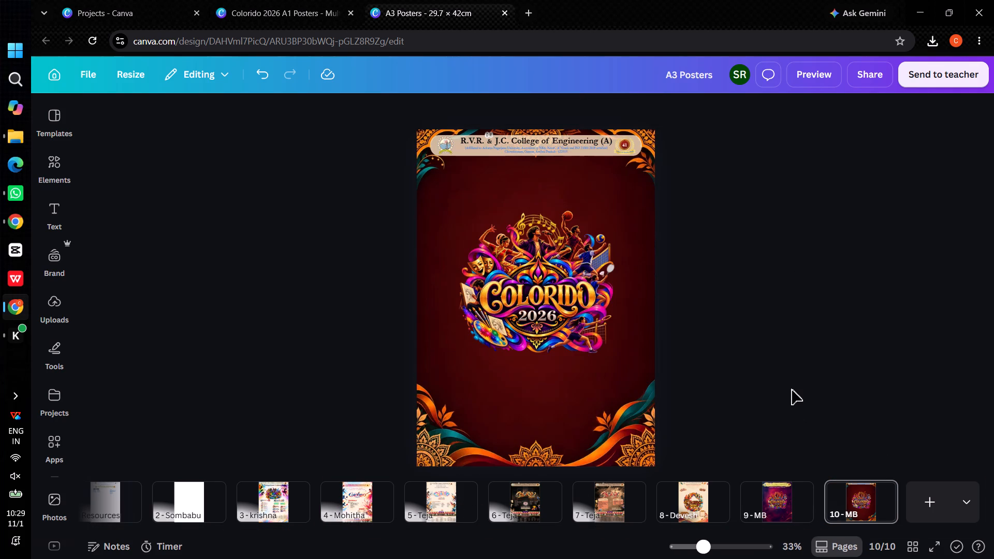
Make the affiliation and address text in the college header bold.
click(525, 143)
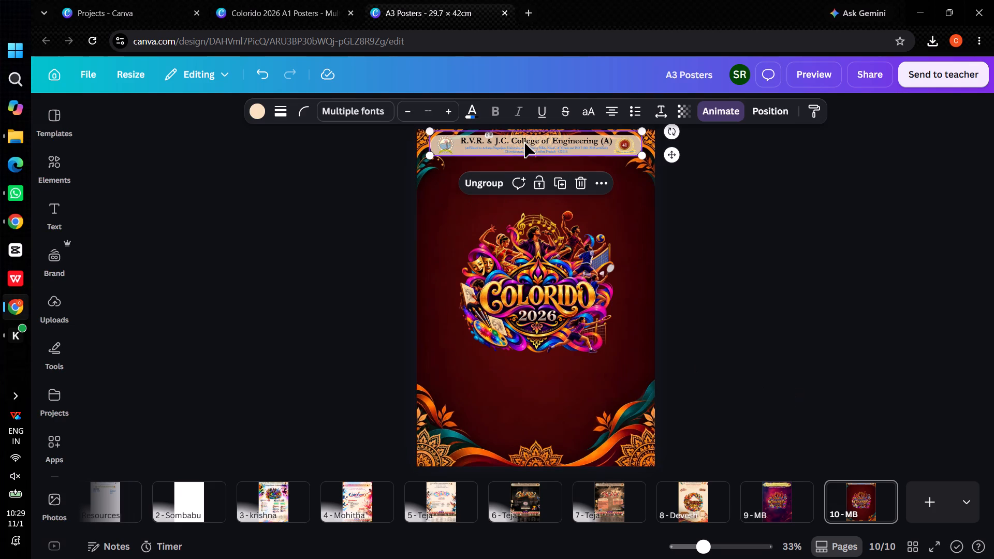
click(525, 143)
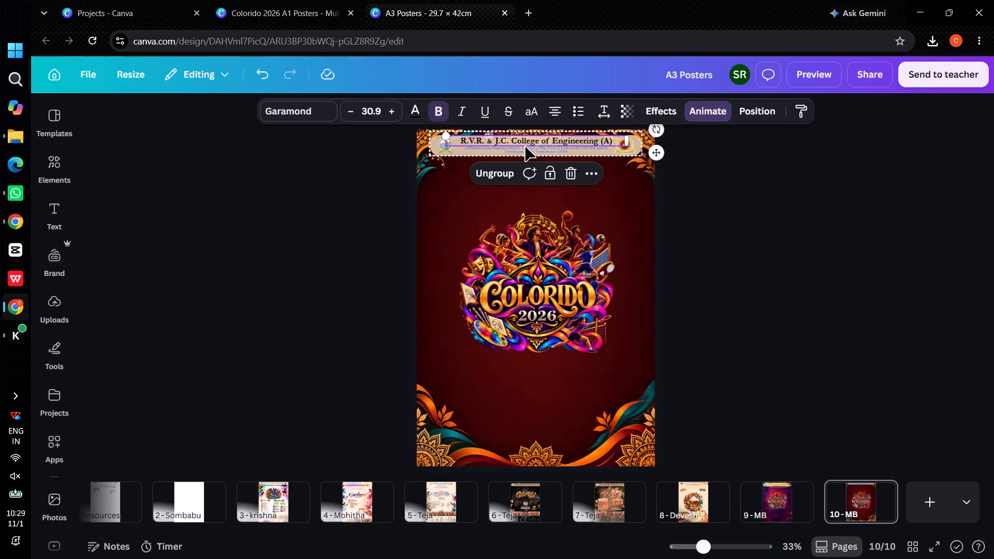
click(525, 149)
click(443, 116)
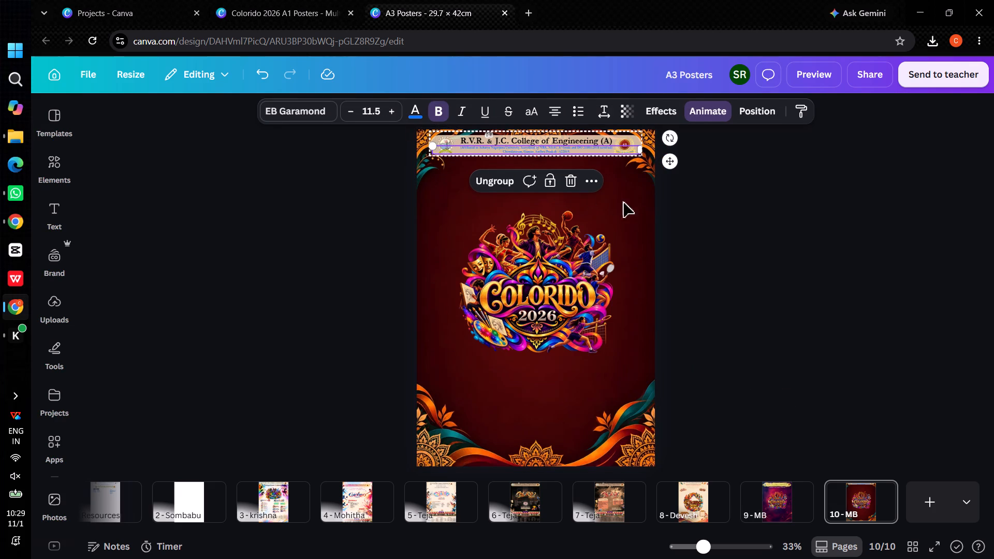
click(684, 193)
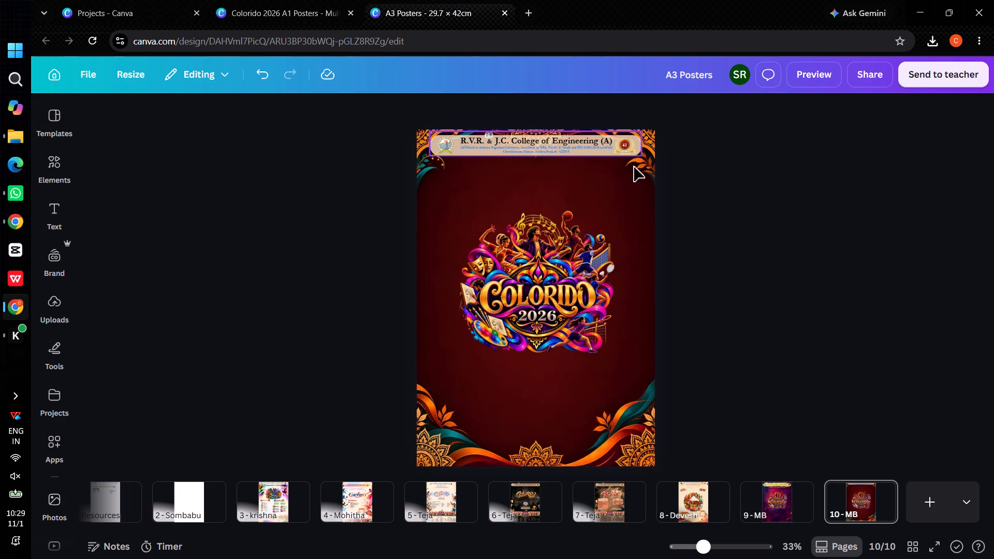
Slightly enlarge the small two-portrait picture above the college name and nudge it a little to the left.
ctrl+scroll(644, 204, up, 4)
scroll(644, 204, down, 1)
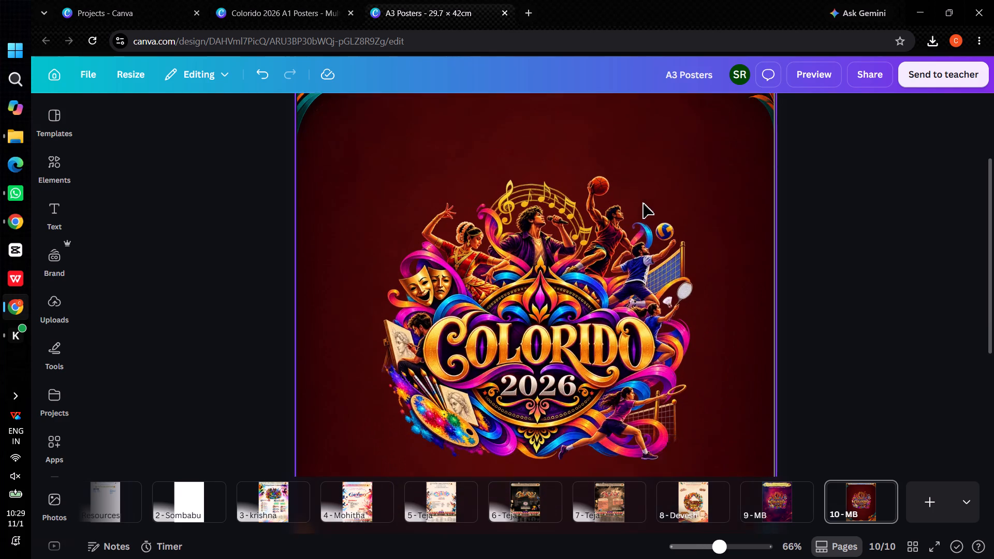
scroll(644, 204, up, 7)
click(645, 178)
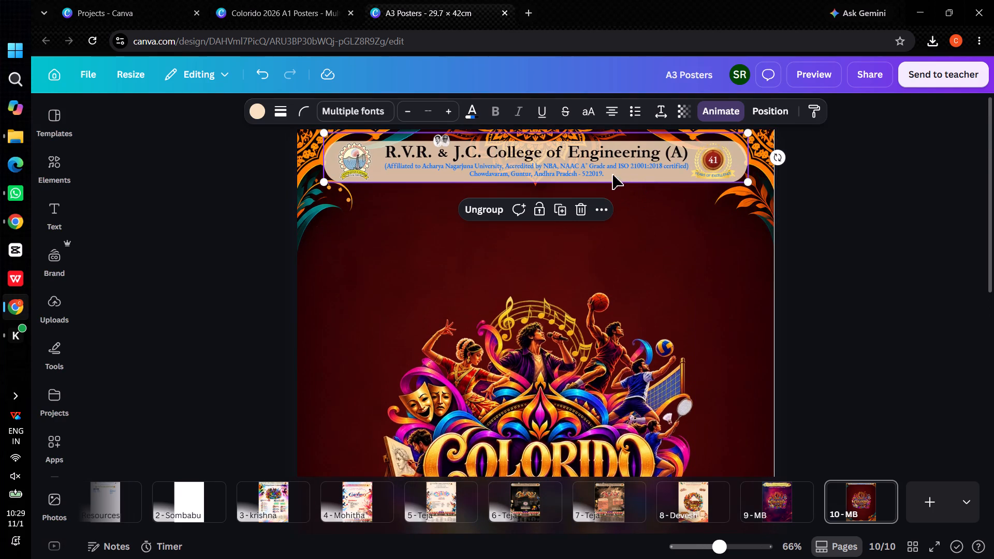
click(438, 139)
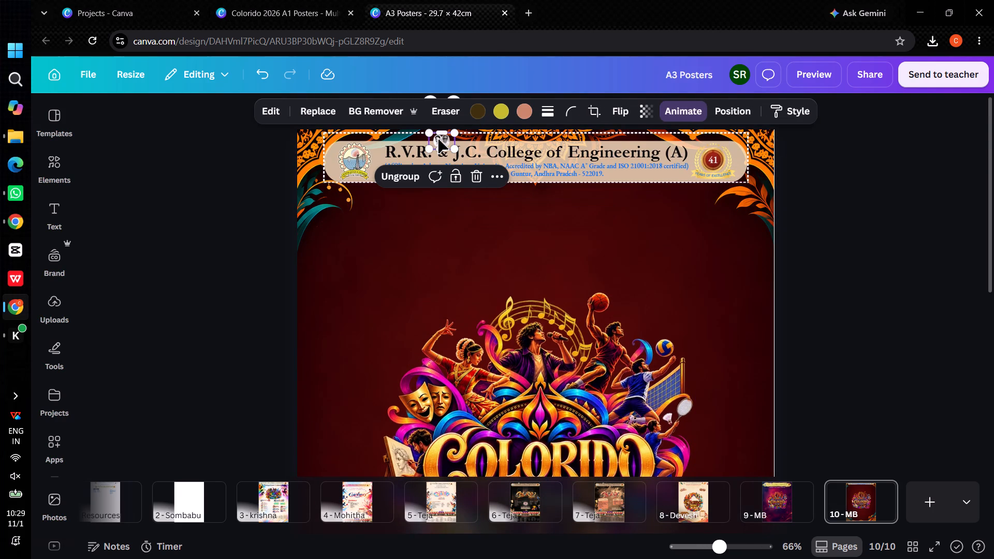
click(453, 134)
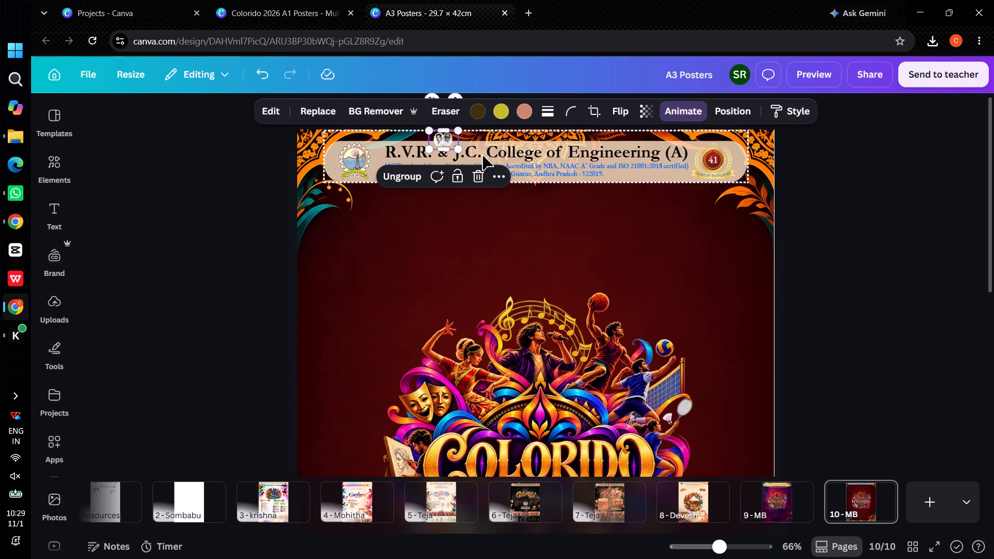
key(Left)
key(Left)
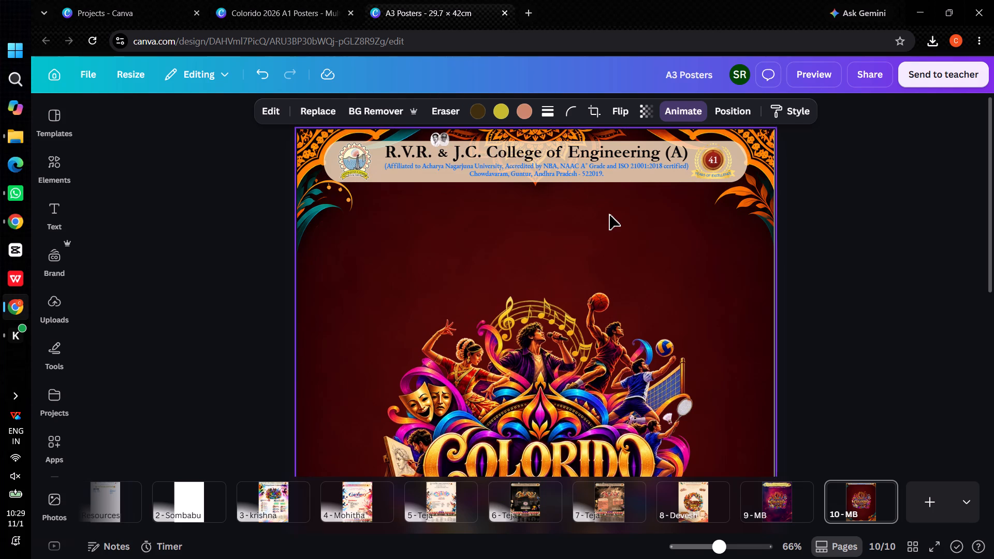
key(Right)
double_click(852, 199)
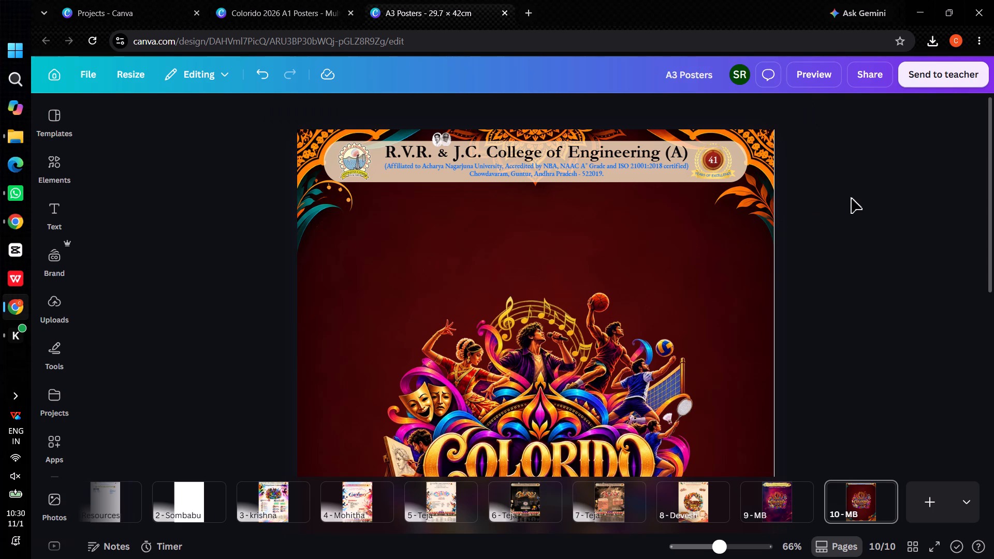
Enlarge the college header group a little further and re-centre it horizontally on page 10.
click(596, 179)
drag(320, 182, 309, 192)
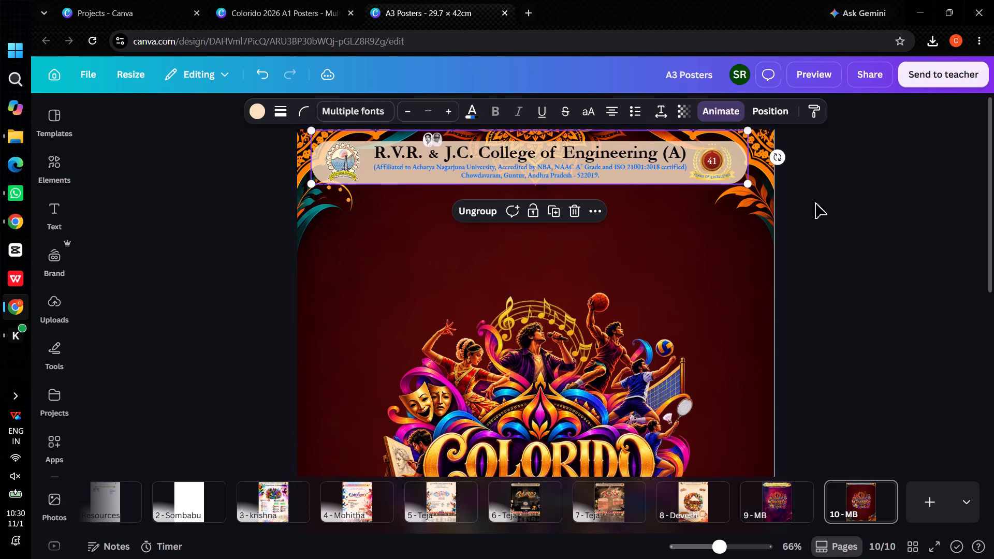
double_click(860, 200)
right_click(549, 174)
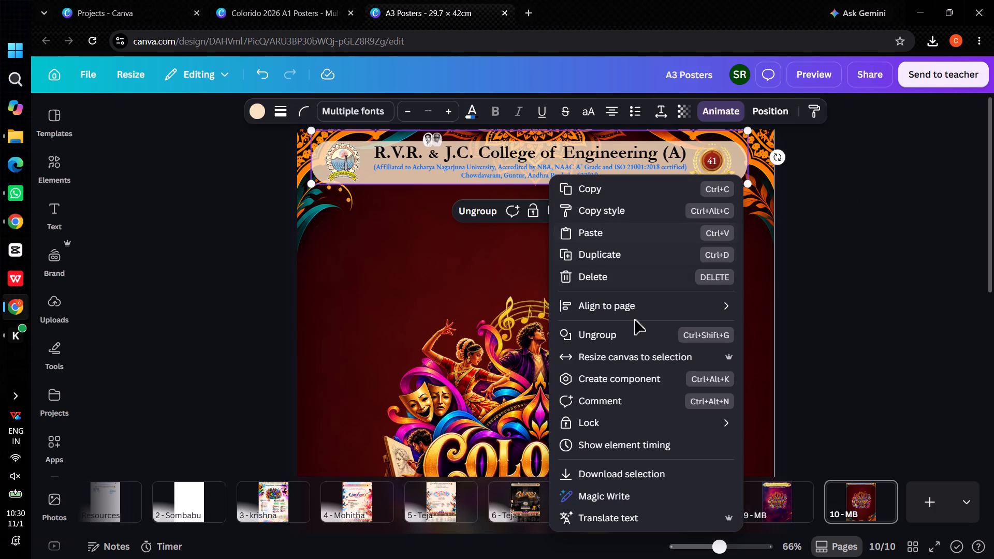
click(636, 314)
click(813, 333)
double_click(825, 279)
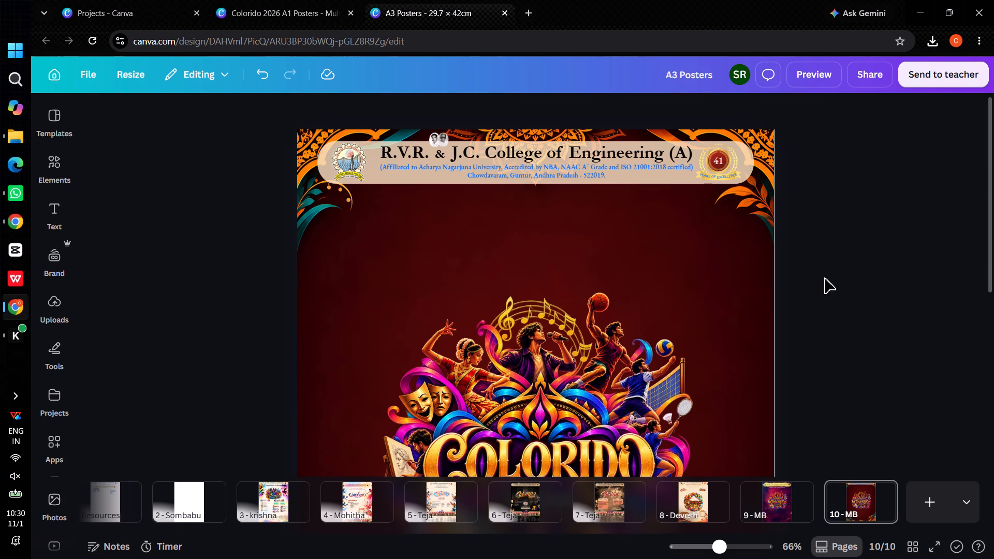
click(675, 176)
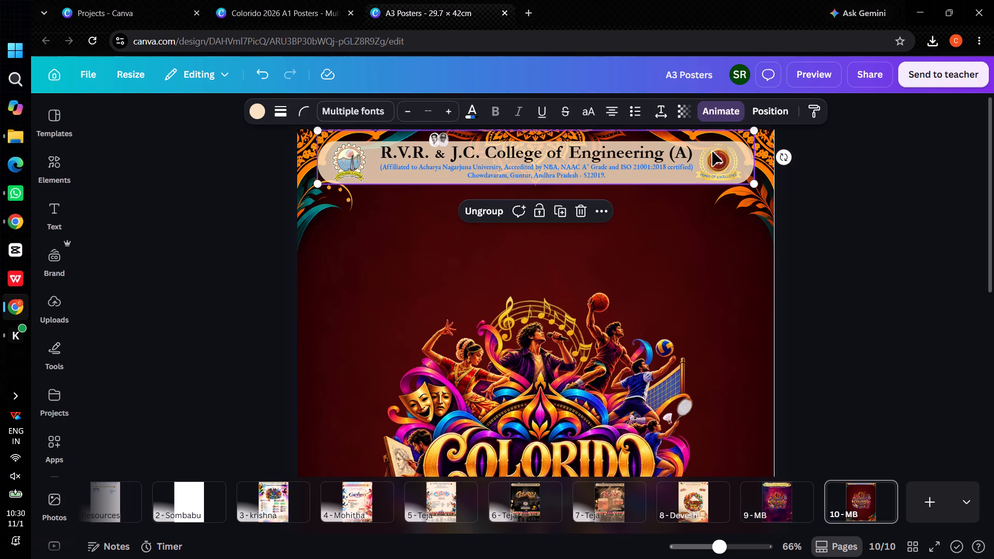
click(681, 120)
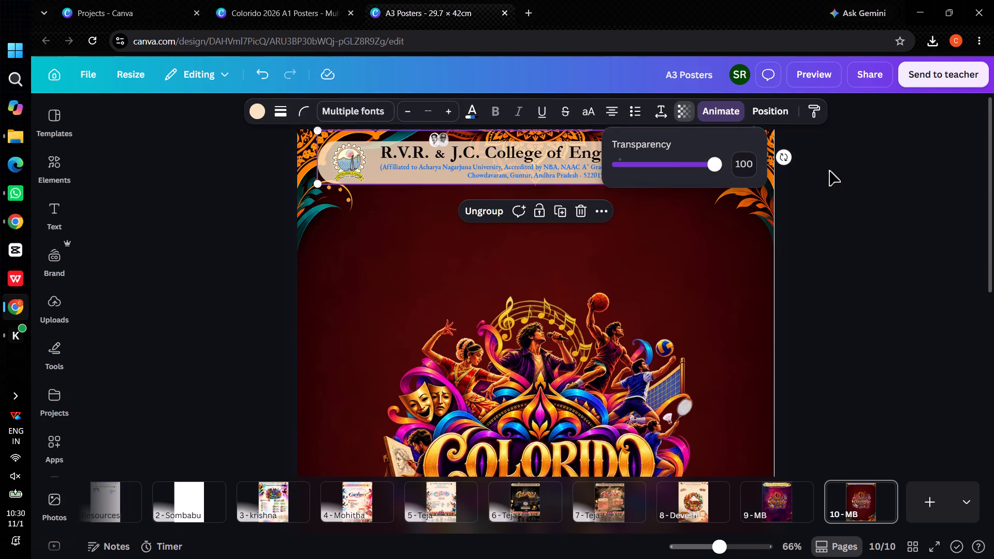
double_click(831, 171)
Make the cream rounded banner behind the college header on page 10 fully opaque.
click(329, 148)
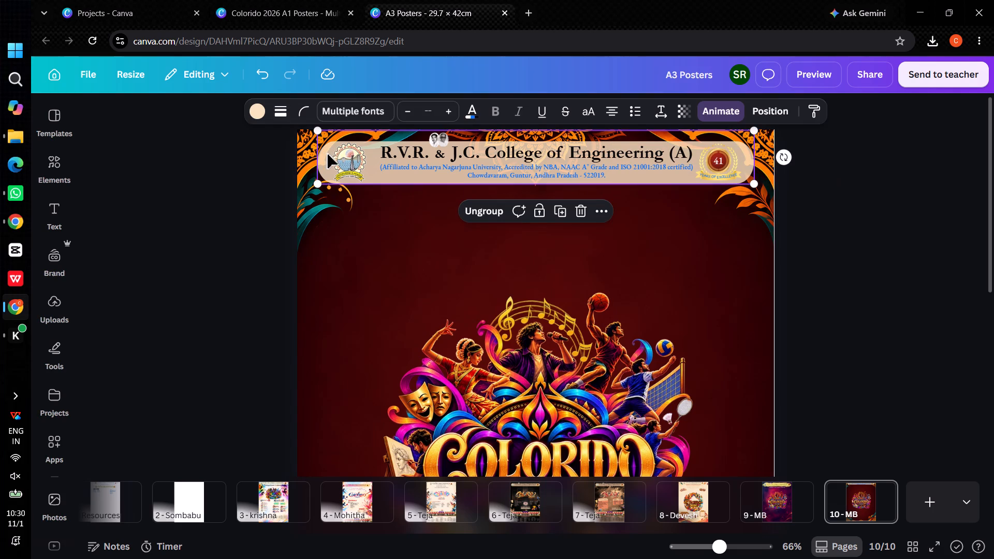
click(328, 155)
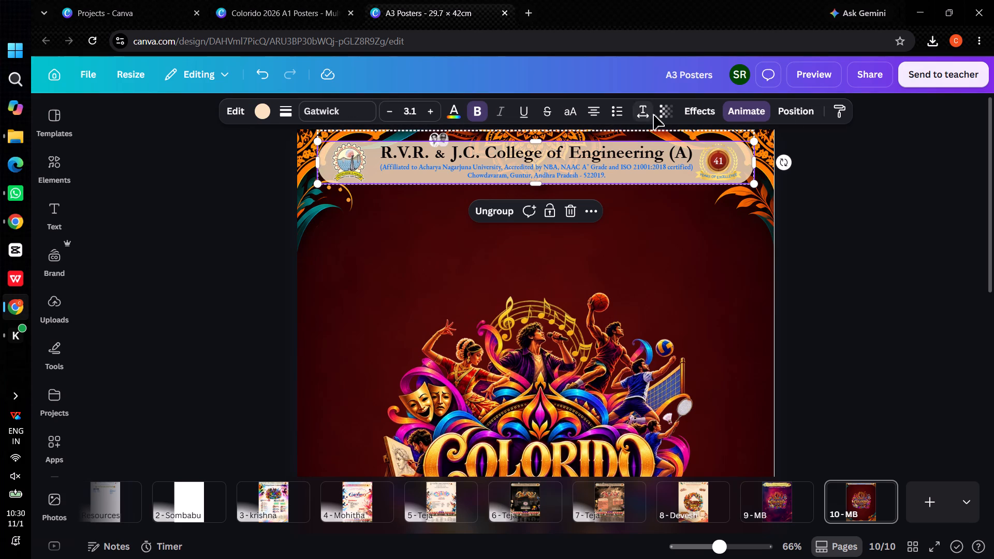
click(657, 114)
drag(678, 165, 687, 165)
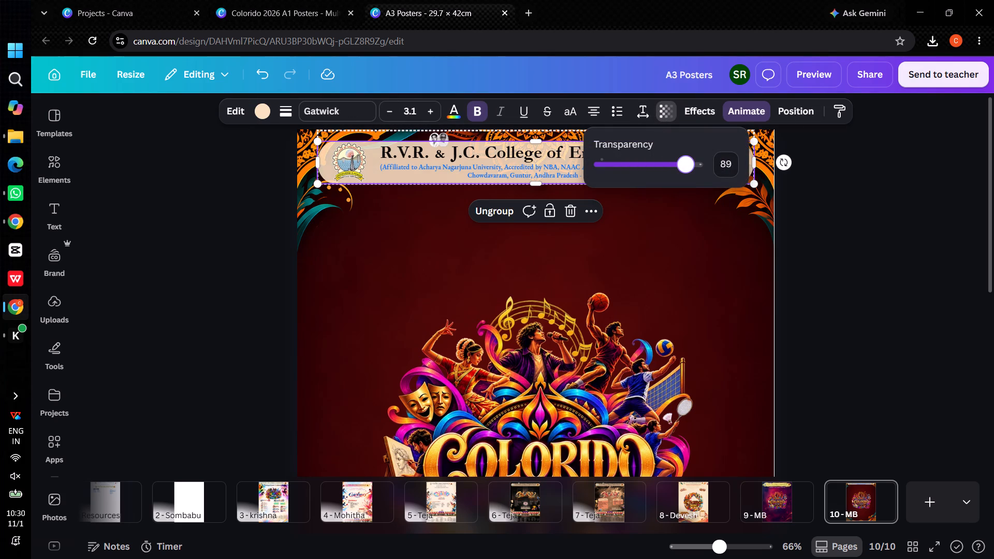
drag(687, 165, 697, 163)
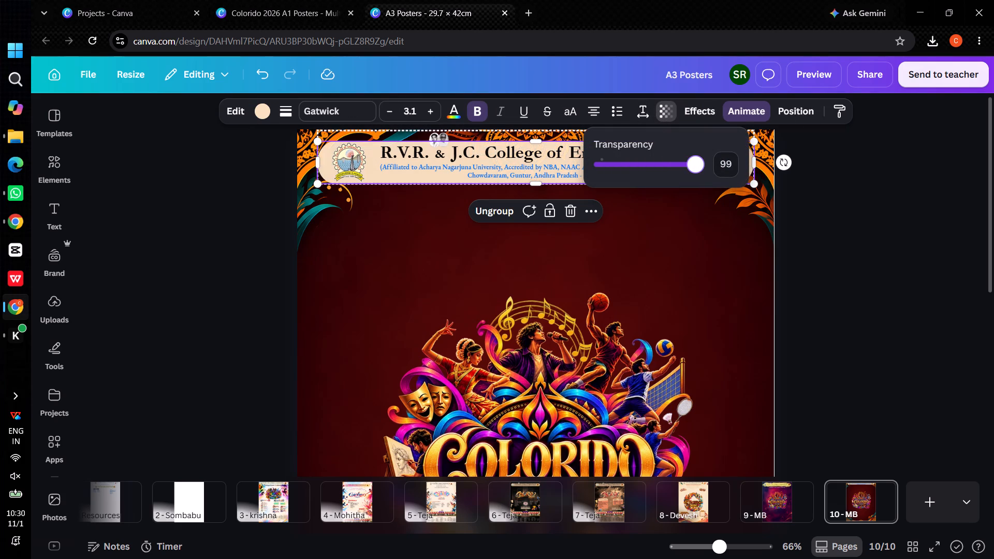
drag(697, 163, 717, 163)
double_click(895, 222)
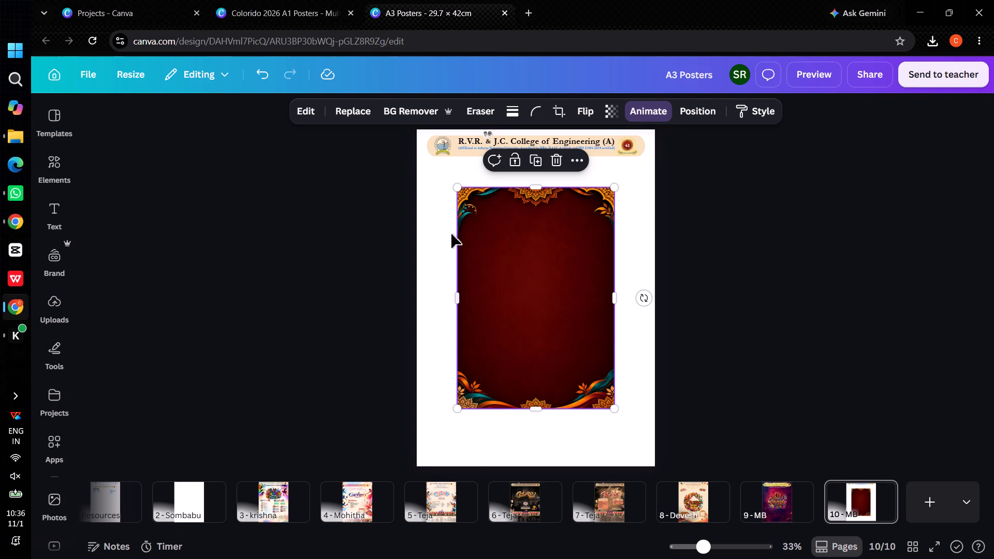
Upscale the newly pasted maroon ornament image.
click(298, 117)
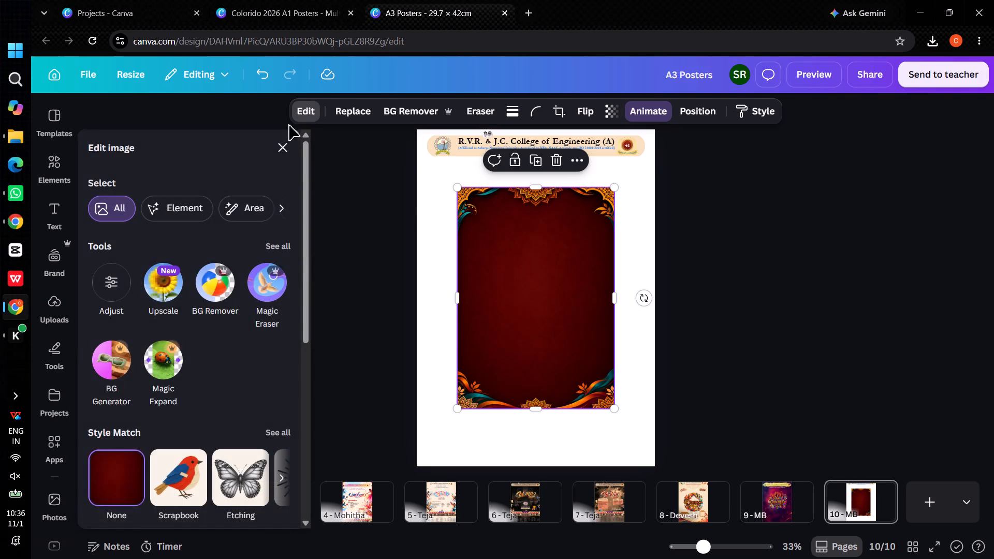
click(174, 282)
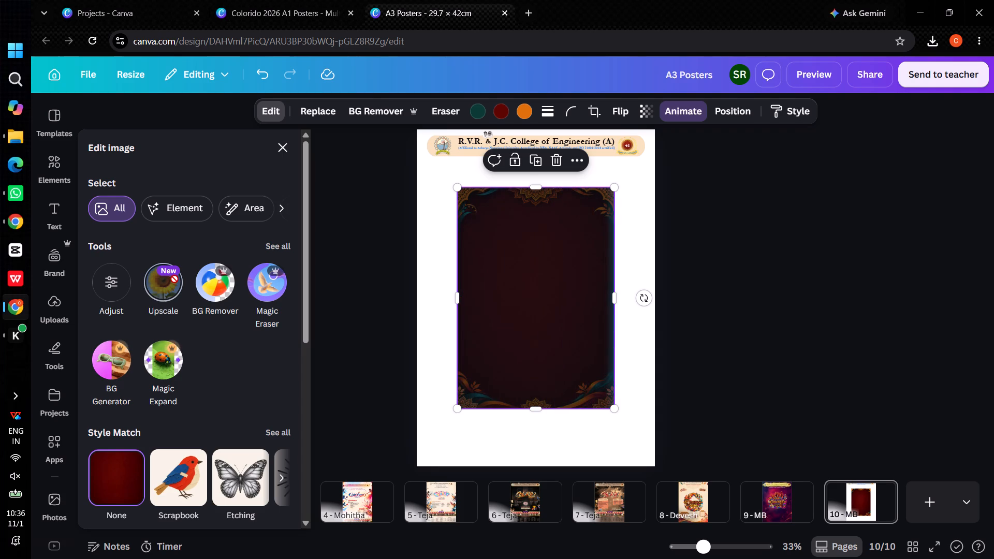
Set the upscaled maroon ornament image as the background of page 10.
right_click(501, 244)
triple_click(838, 334)
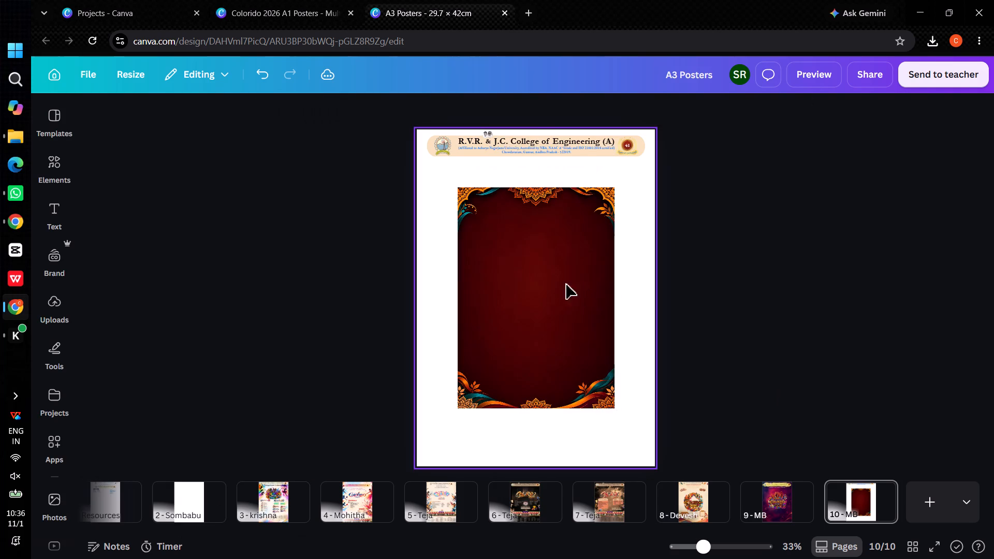
click(524, 277)
right_click(524, 277)
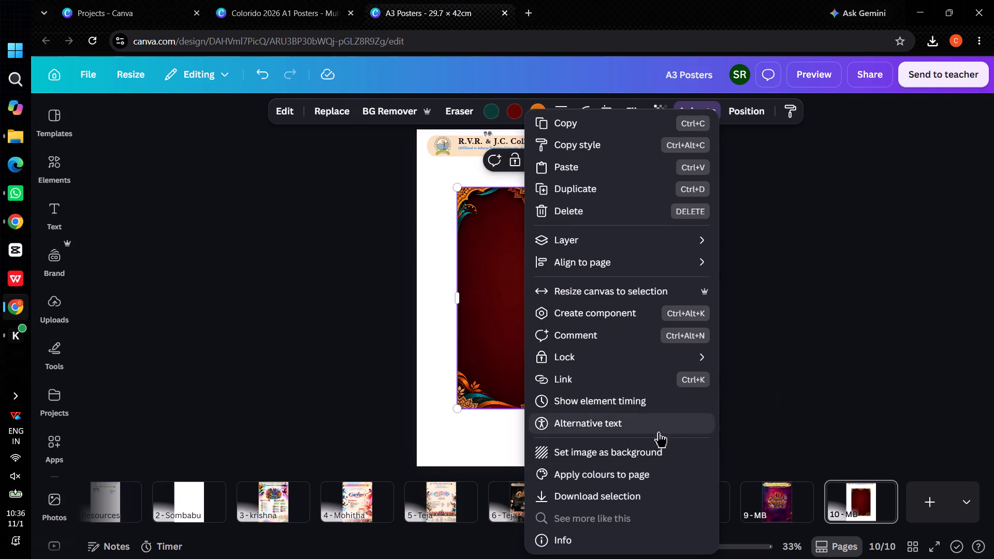
click(659, 433)
click(927, 294)
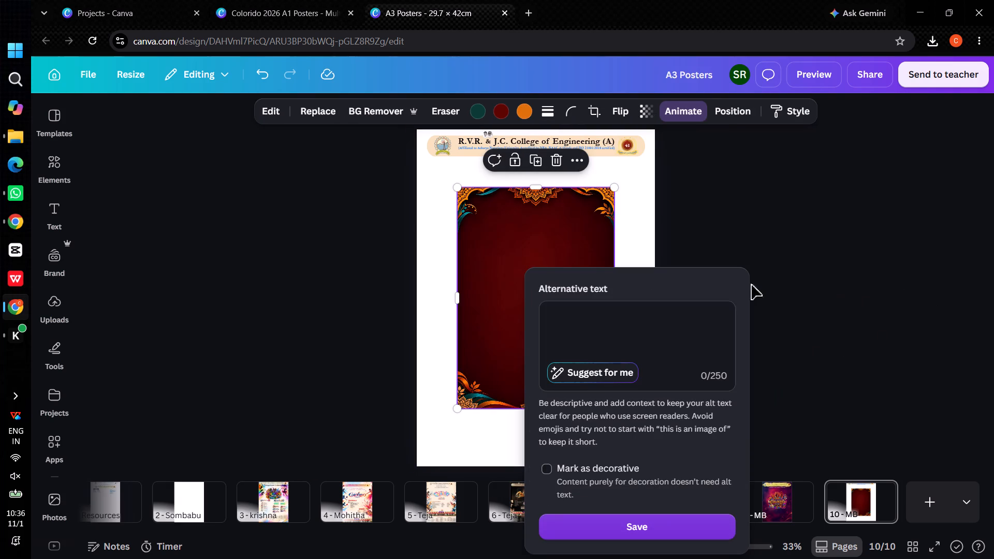
right_click(541, 277)
click(591, 449)
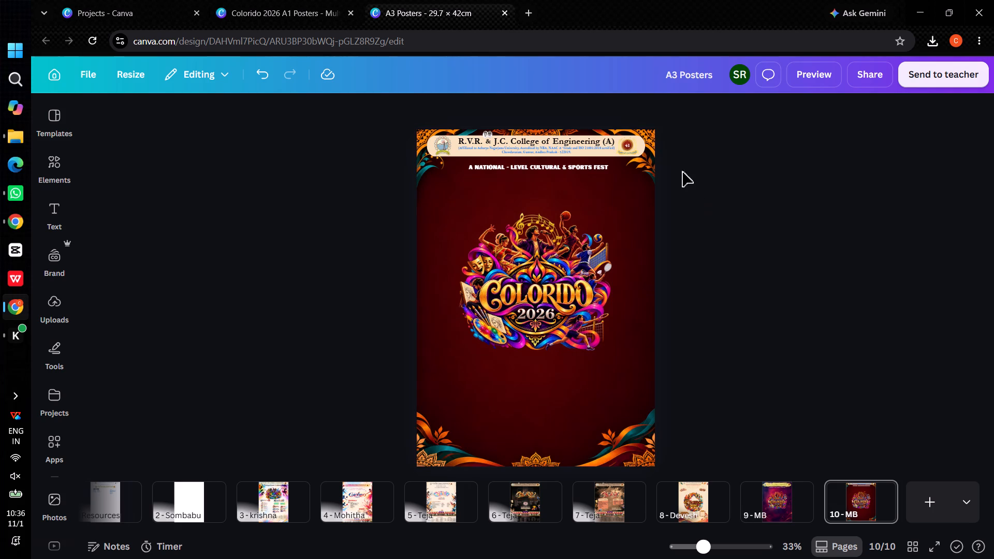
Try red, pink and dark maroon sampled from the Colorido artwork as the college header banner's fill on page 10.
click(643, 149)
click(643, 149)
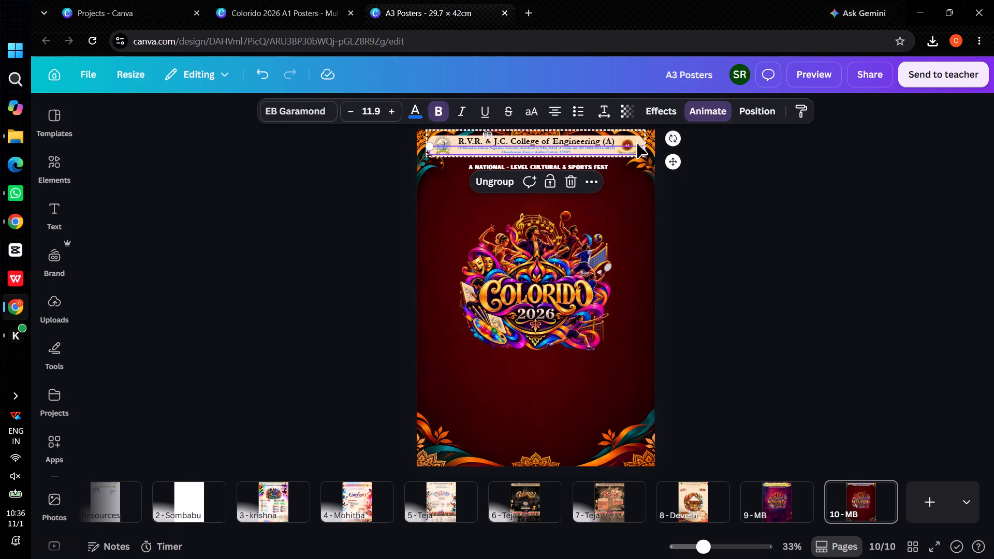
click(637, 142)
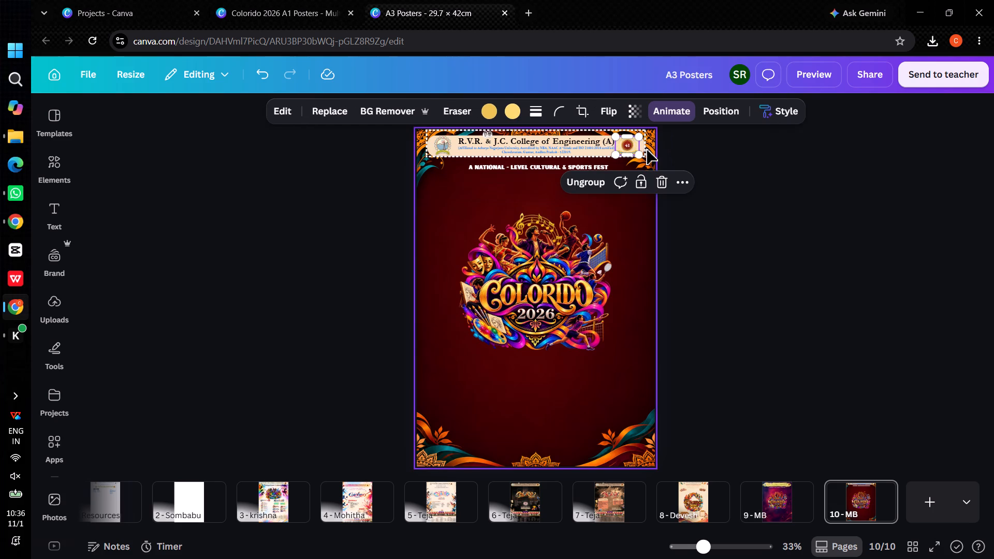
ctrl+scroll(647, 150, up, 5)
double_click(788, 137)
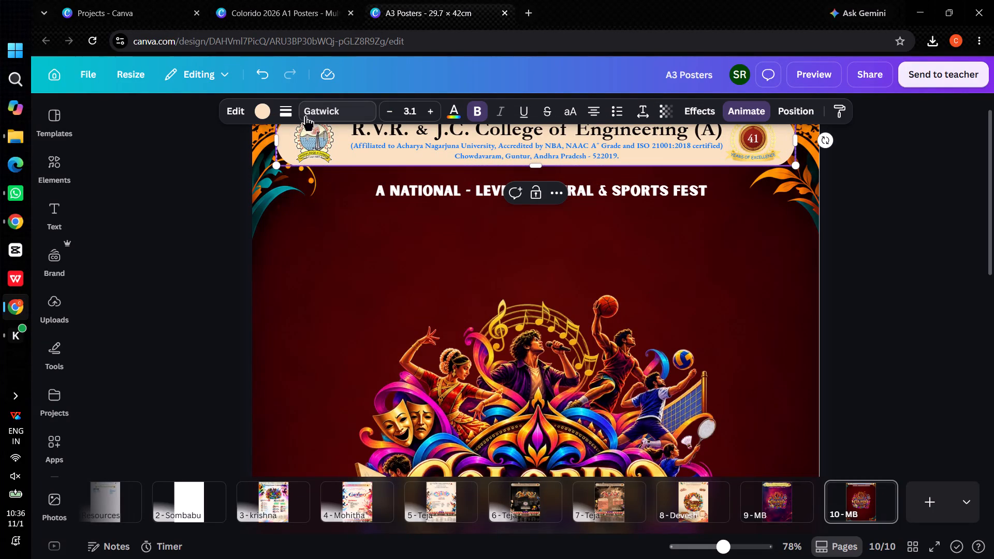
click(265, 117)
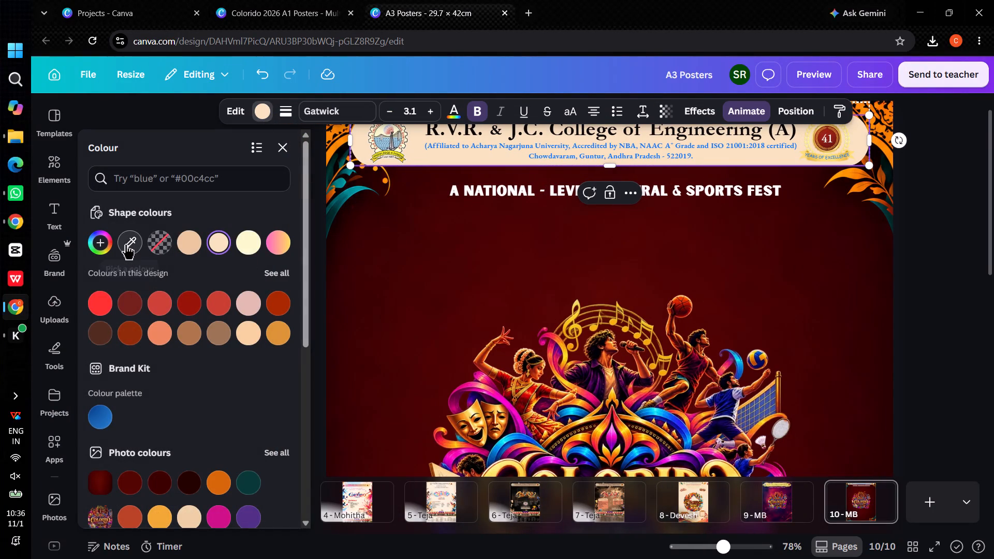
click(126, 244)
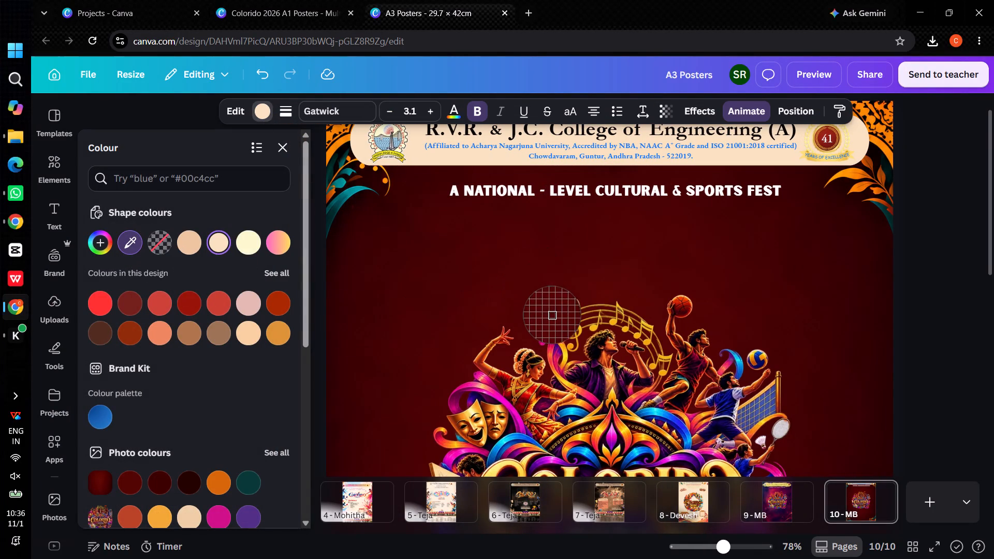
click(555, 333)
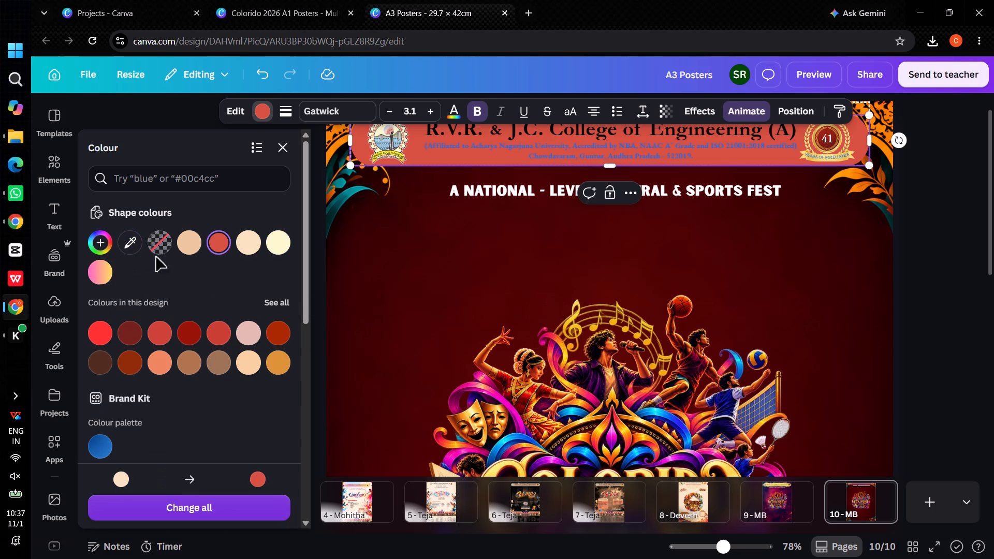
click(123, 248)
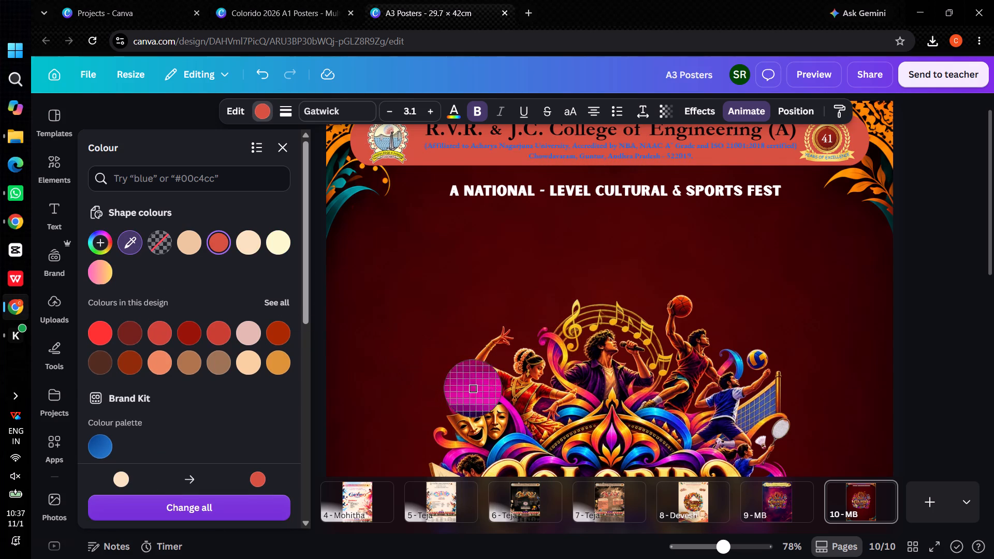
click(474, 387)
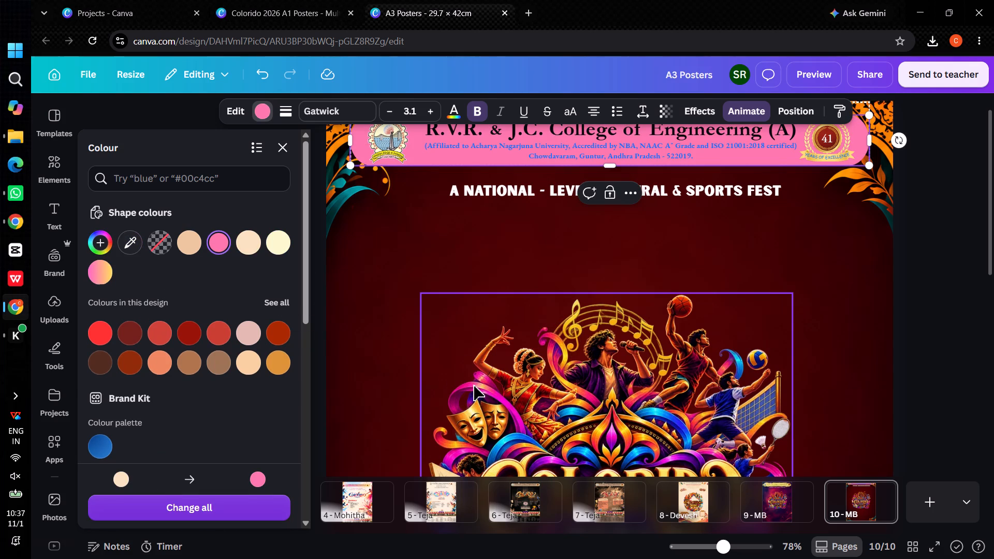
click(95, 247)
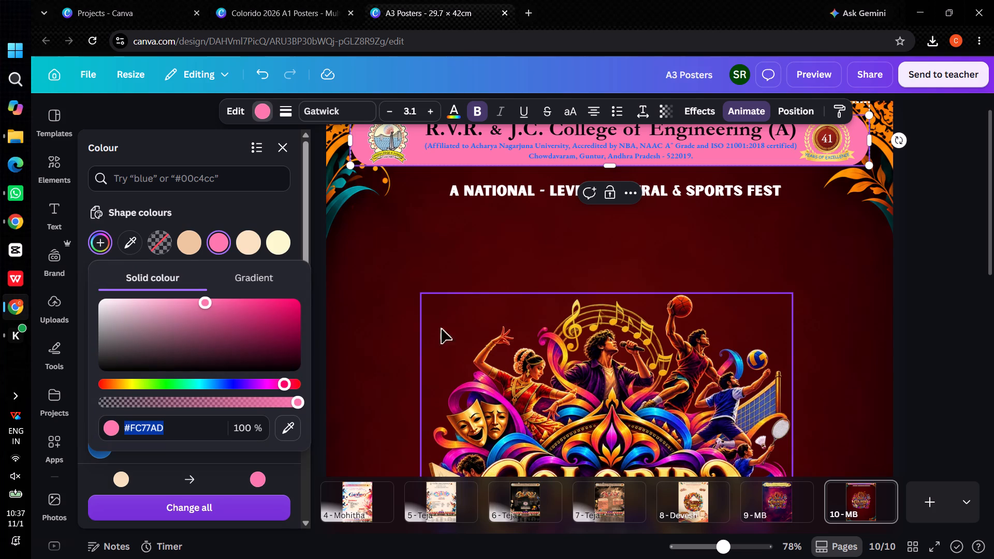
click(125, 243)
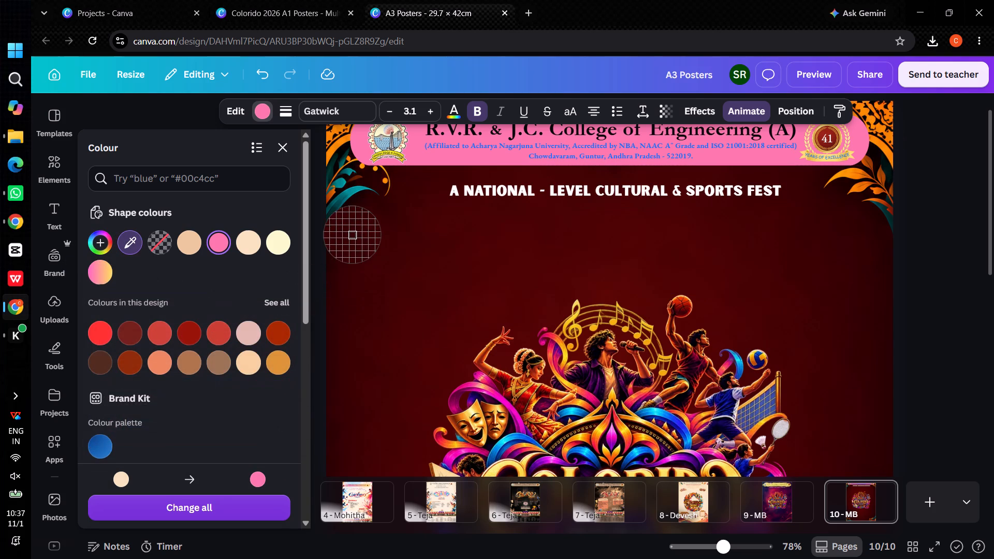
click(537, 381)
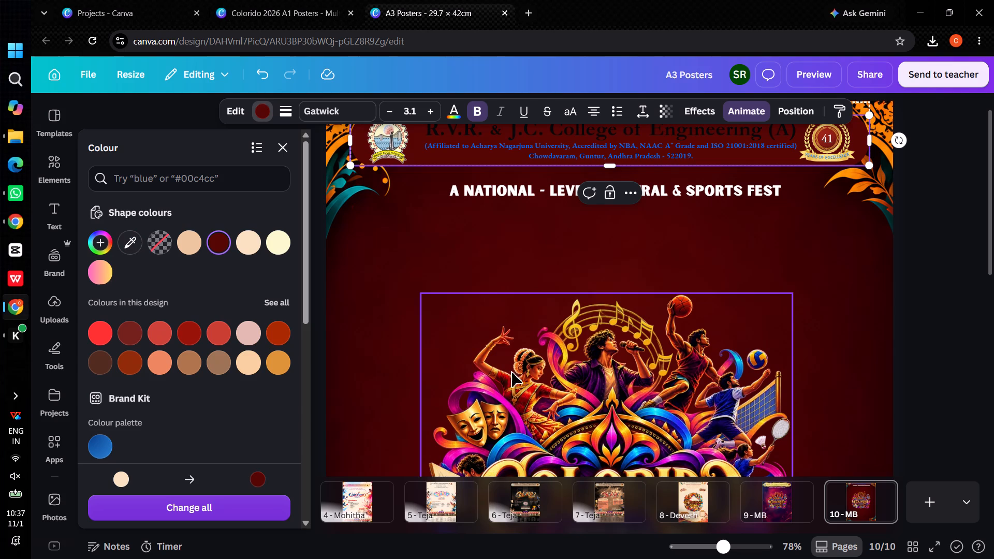
Fill the college header banner with orange #F97D2B sampled from the Colorido artwork.
click(131, 246)
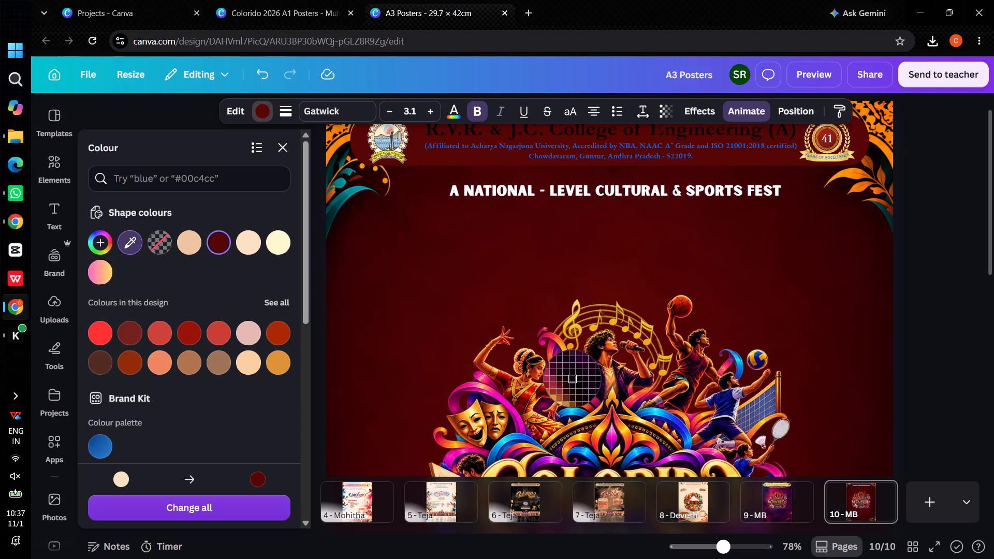
click(603, 356)
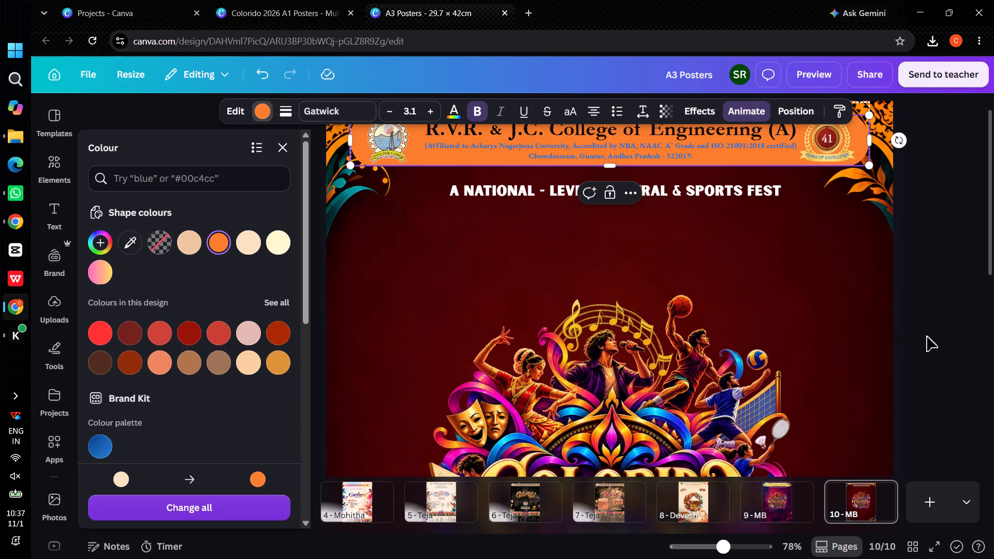
double_click(927, 337)
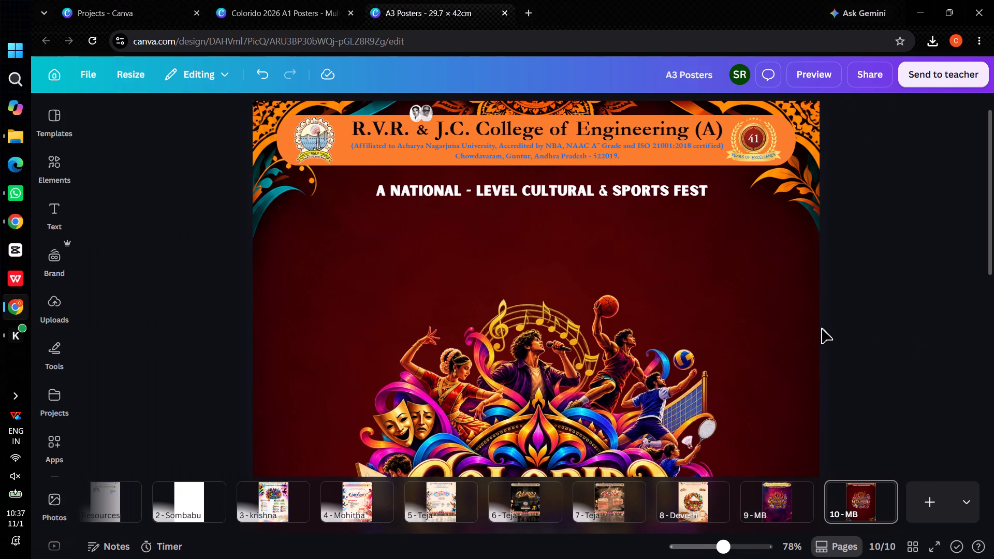
Adjust the college header banner's fill to a softer, darker muted orange.
ctrl+scroll(822, 329, down, 2)
click(714, 148)
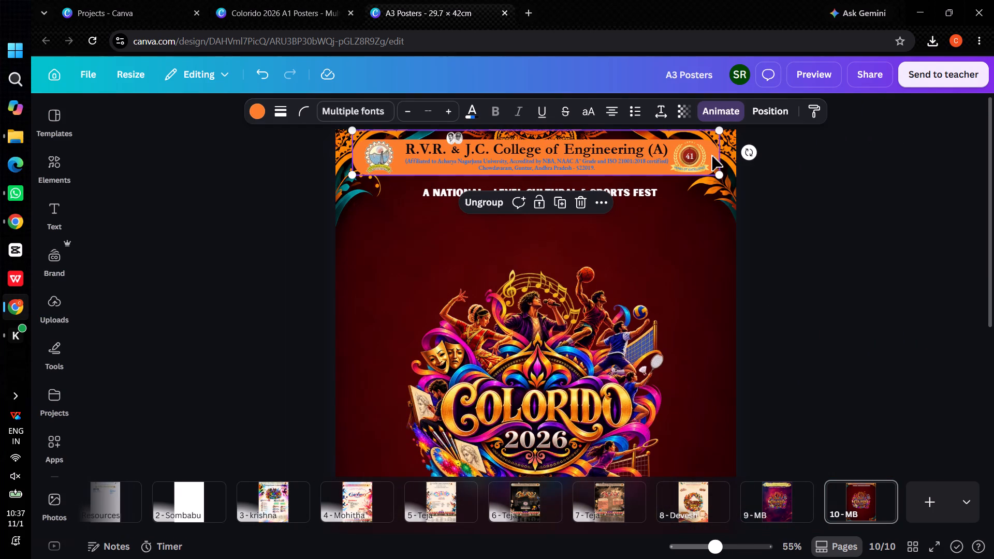
double_click(712, 156)
click(262, 111)
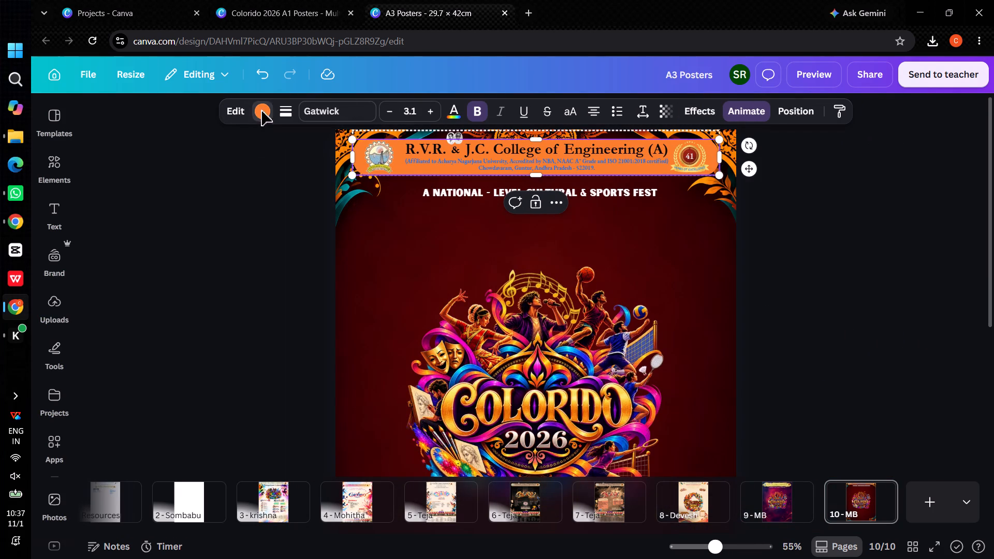
click(192, 249)
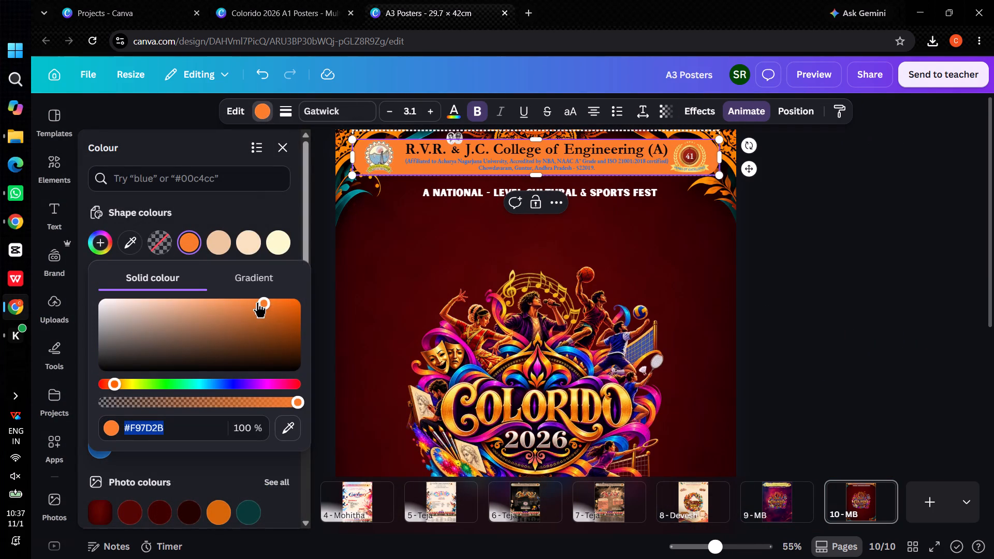
drag(262, 302, 232, 301)
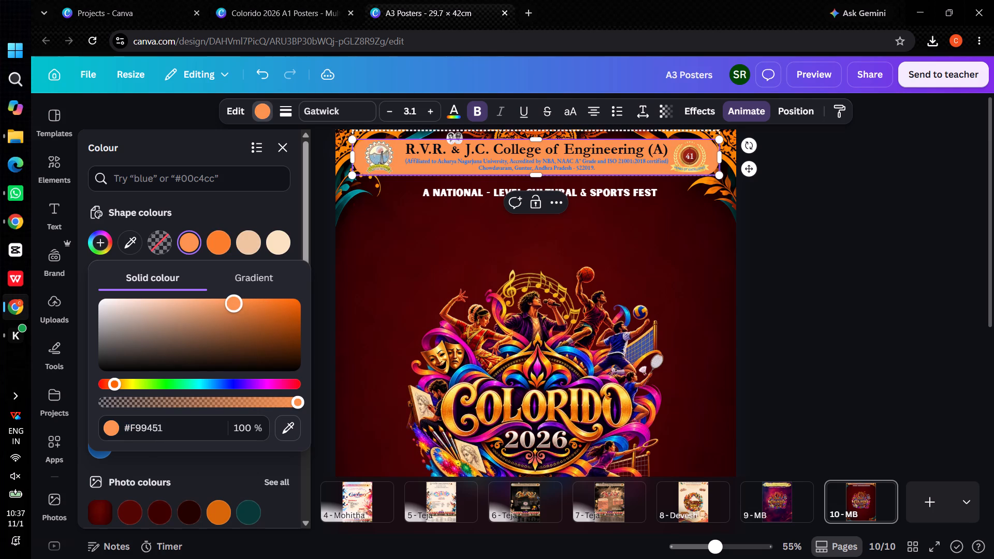
drag(232, 301, 245, 301)
drag(245, 301, 246, 313)
double_click(800, 277)
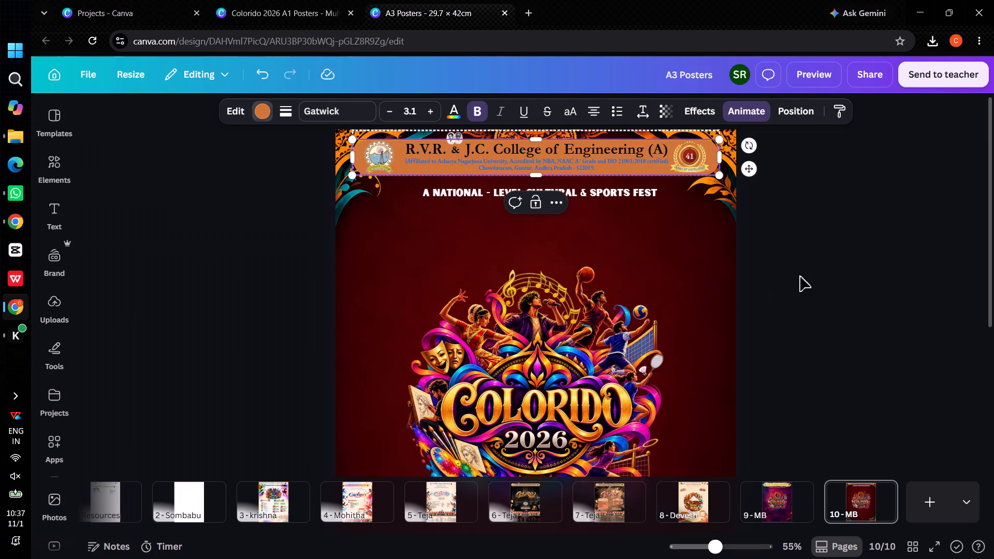
Change the affiliation and address text in the college header banner to white.
scroll(781, 300, down, 1)
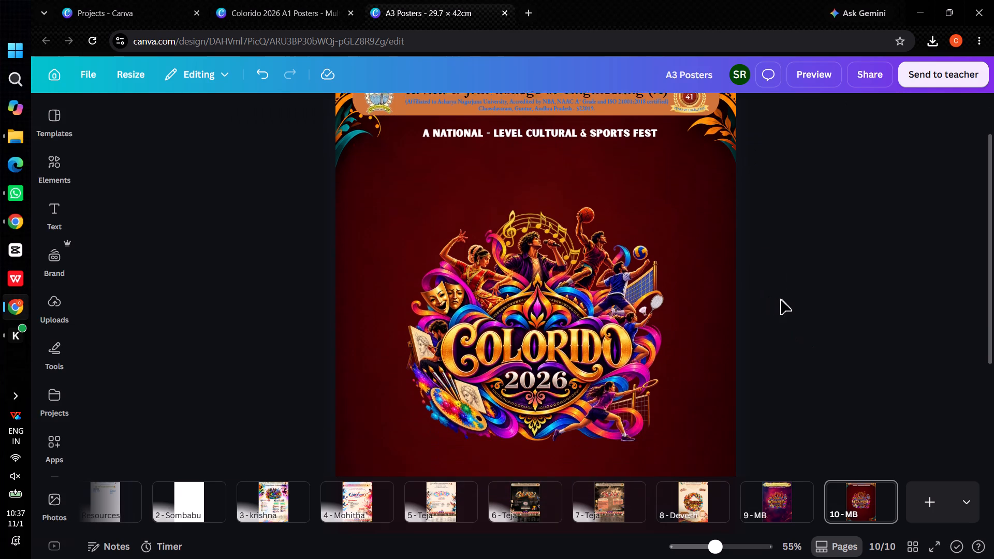
scroll(781, 300, up, 1)
double_click(576, 159)
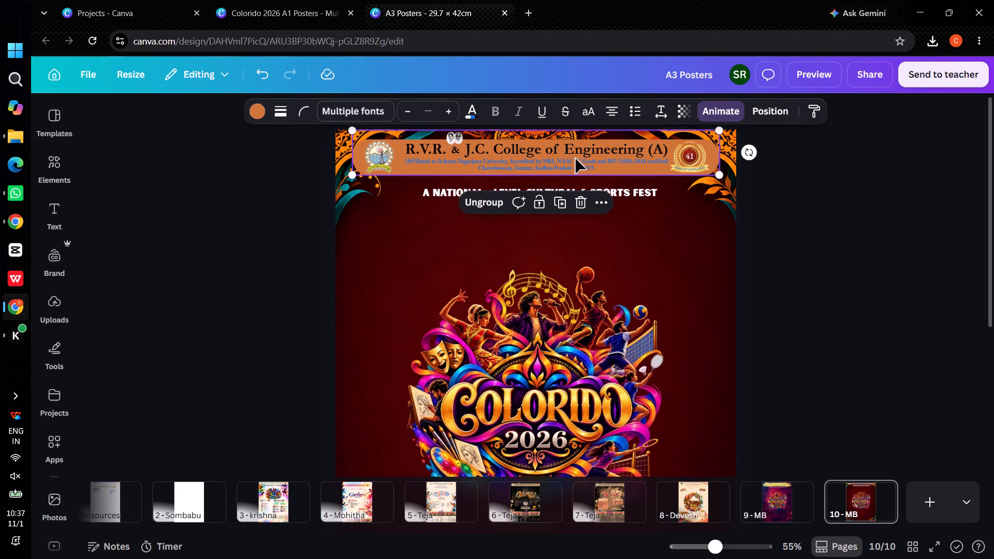
double_click(554, 163)
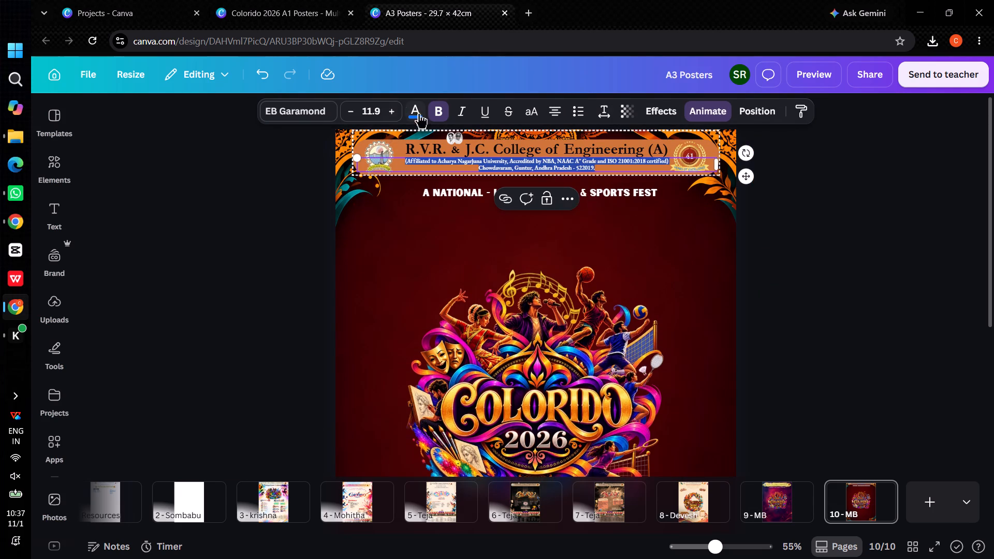
click(418, 114)
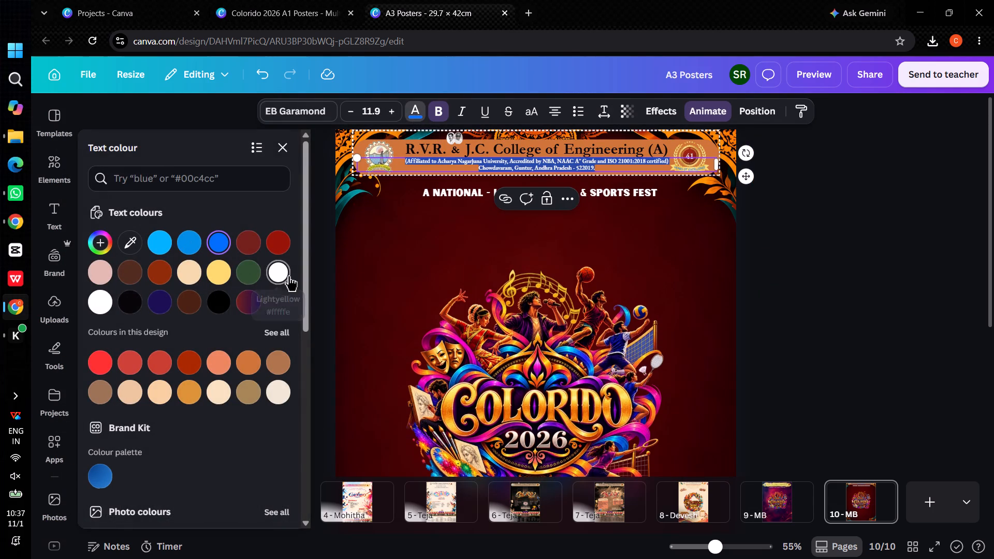
click(281, 274)
double_click(795, 303)
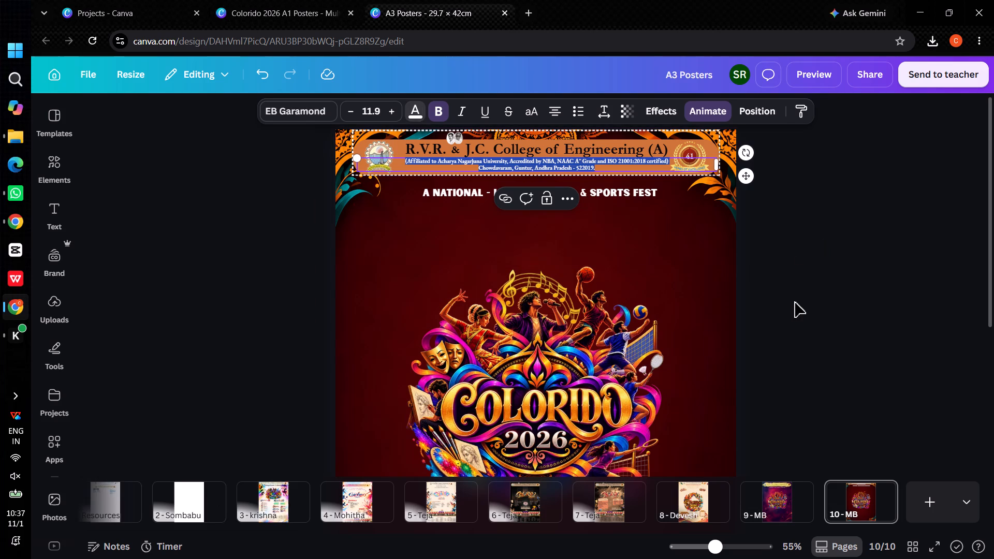
Review the whole page 10 poster and compare its layout with the page 8 poster.
scroll(835, 279, down, 2)
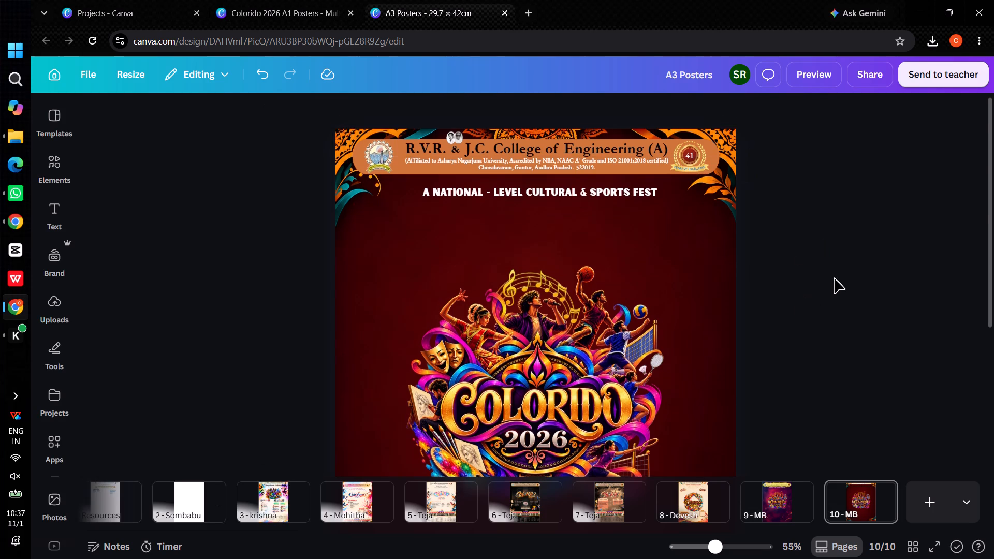
scroll(835, 279, down, 3)
ctrl+scroll(835, 278, down, 3)
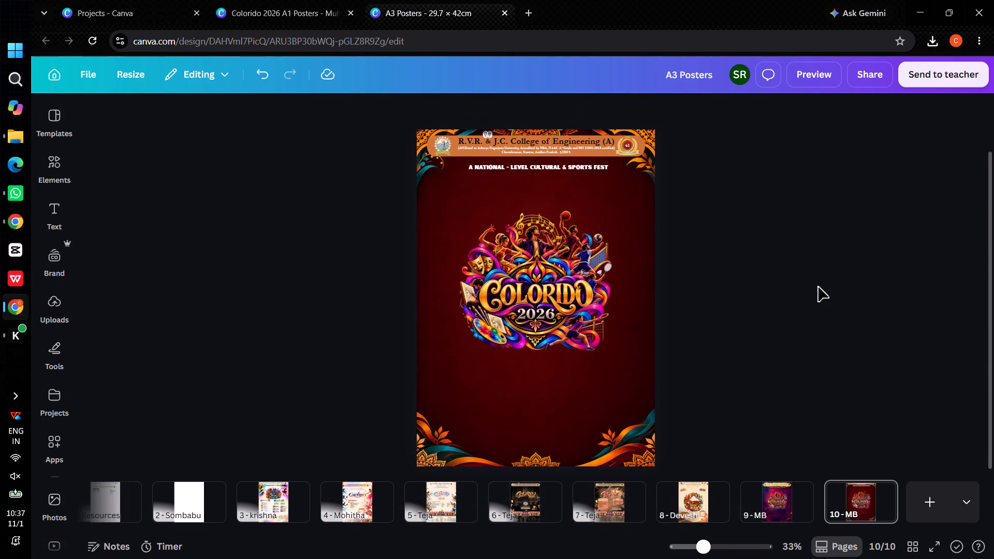
click(689, 497)
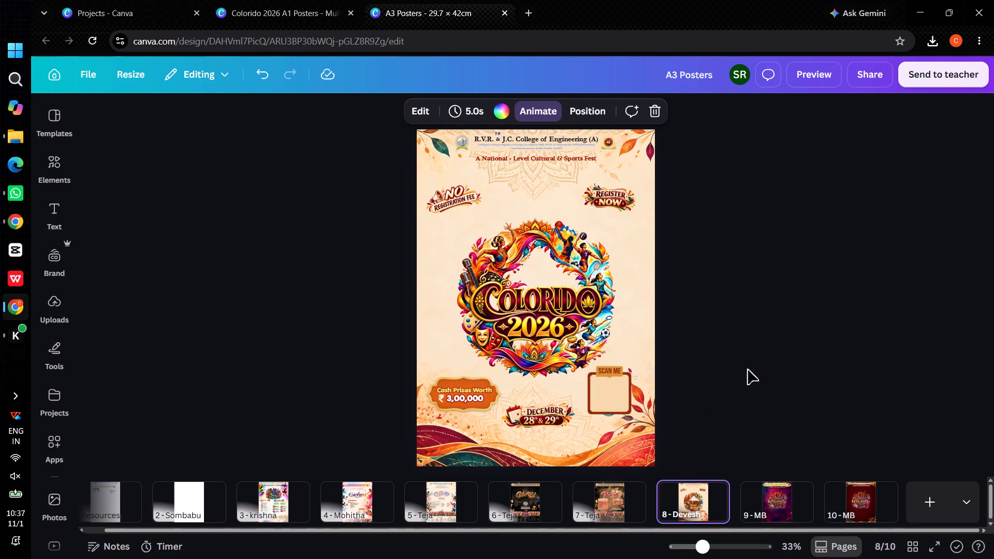
click(854, 503)
click(787, 506)
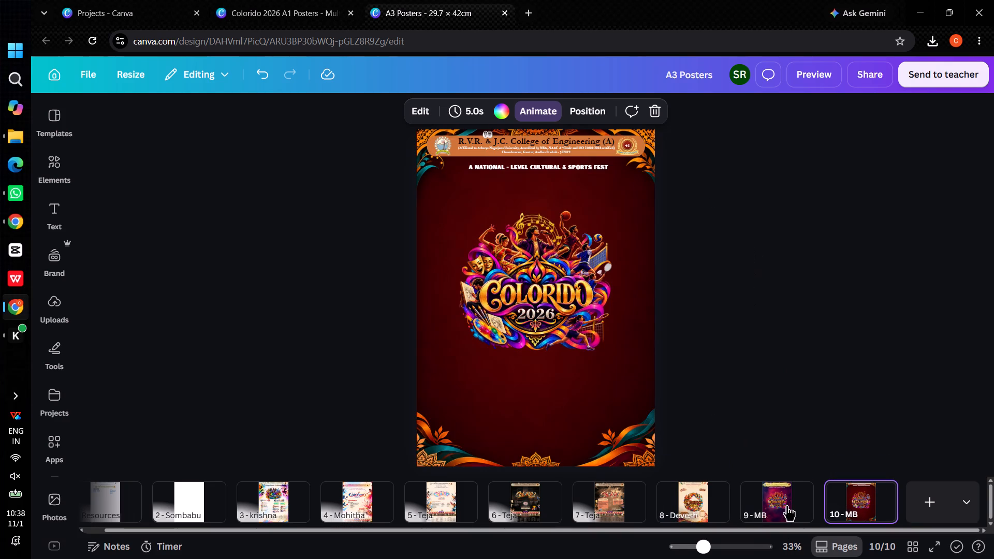
click(680, 511)
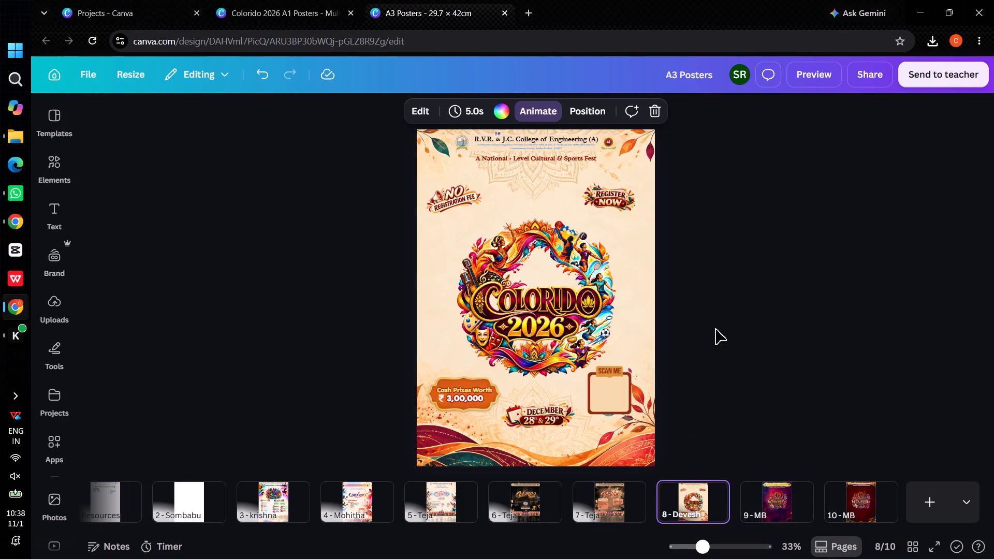
click(854, 495)
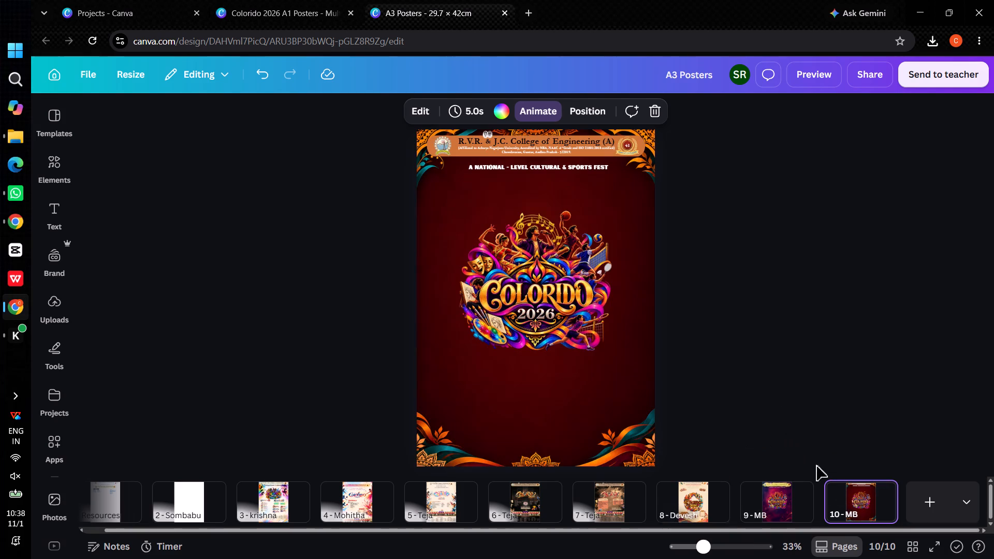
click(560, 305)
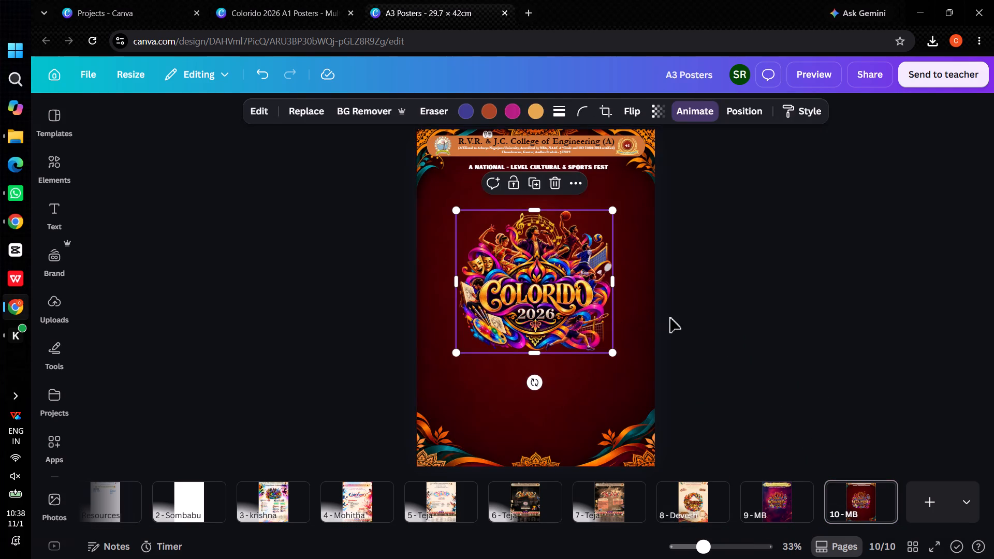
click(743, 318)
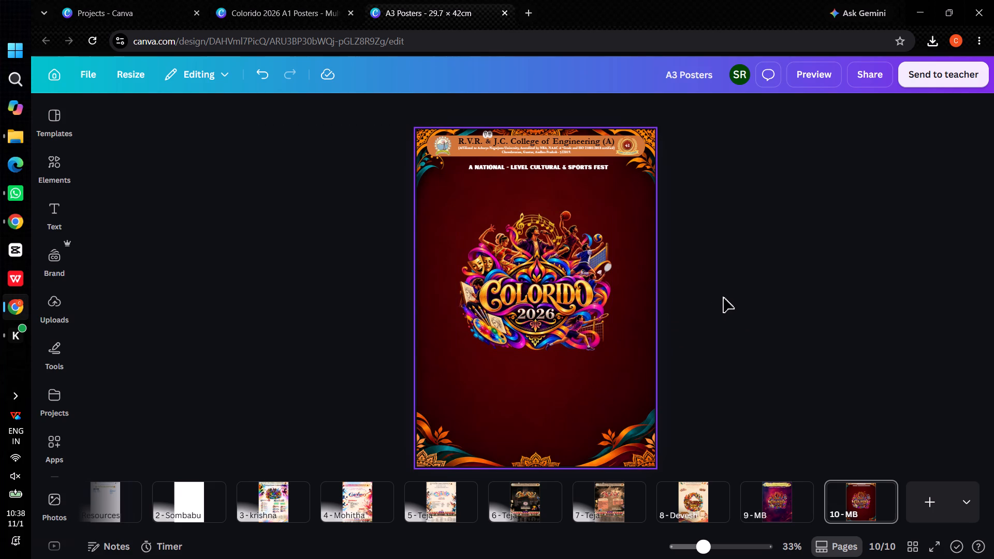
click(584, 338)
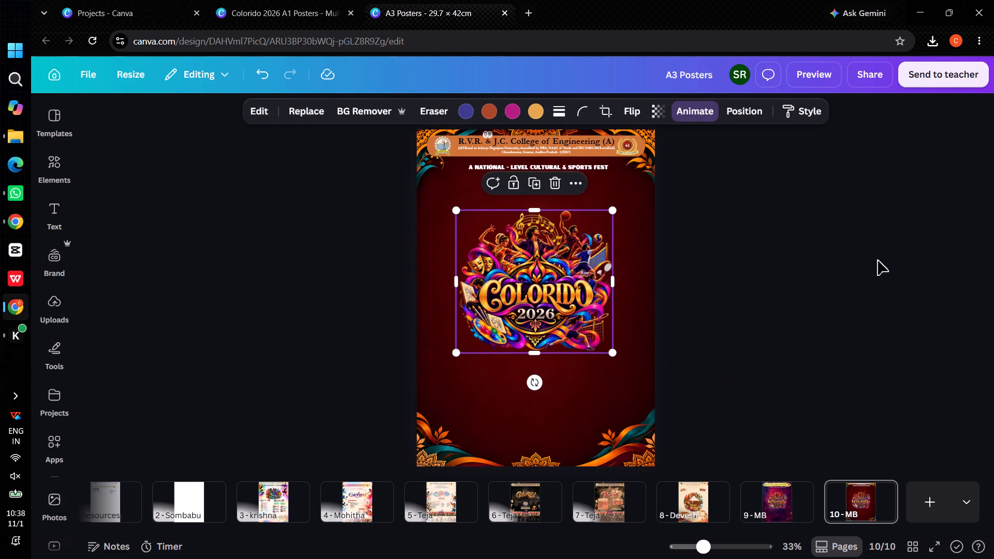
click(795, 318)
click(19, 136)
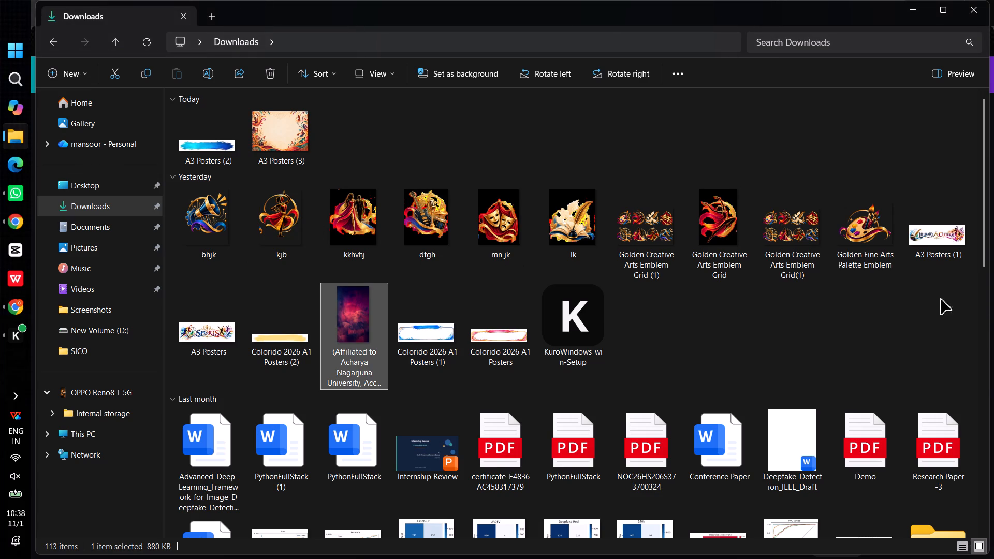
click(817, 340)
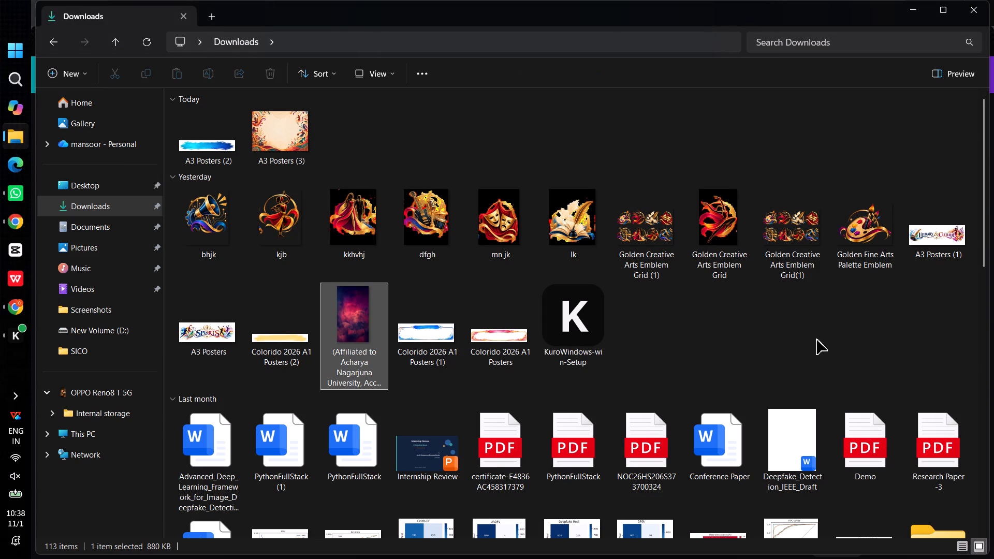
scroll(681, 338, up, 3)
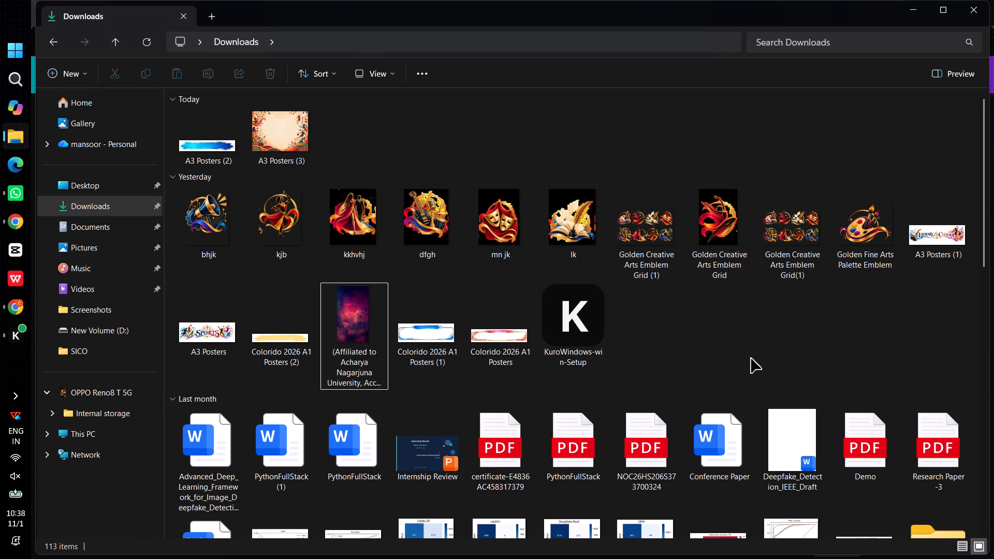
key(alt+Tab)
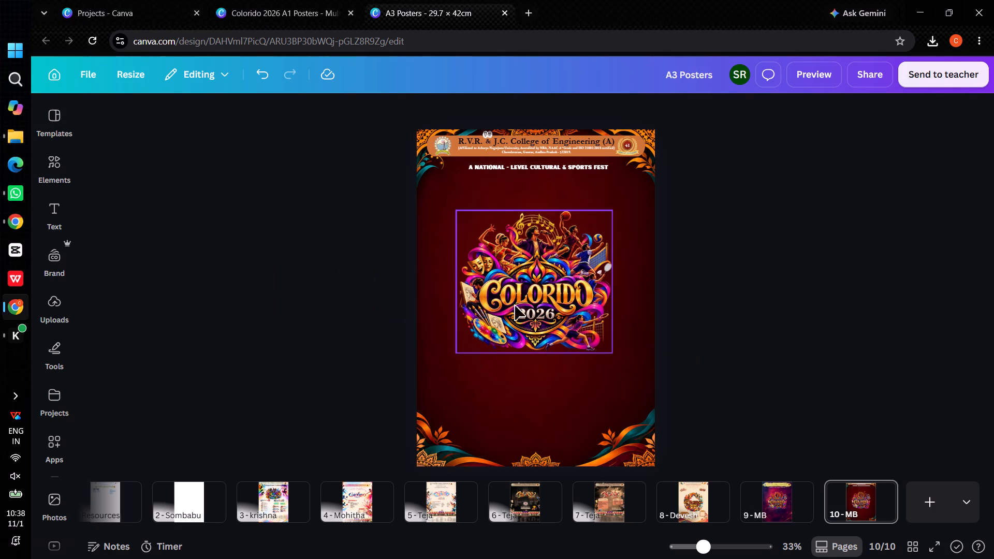
Download only the central Colorido 2026 artwork from page 10 as a PNG.
click(507, 303)
right_click(567, 284)
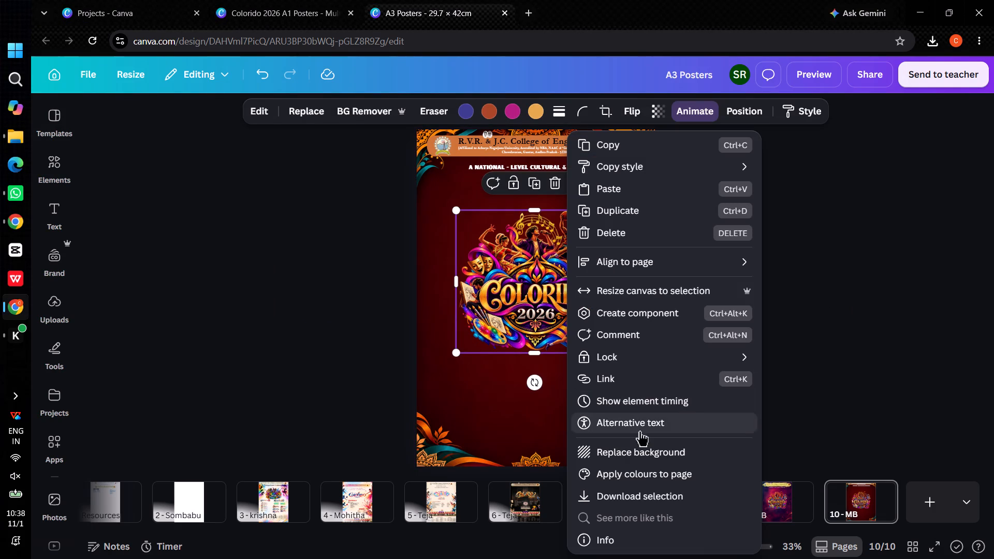
click(642, 497)
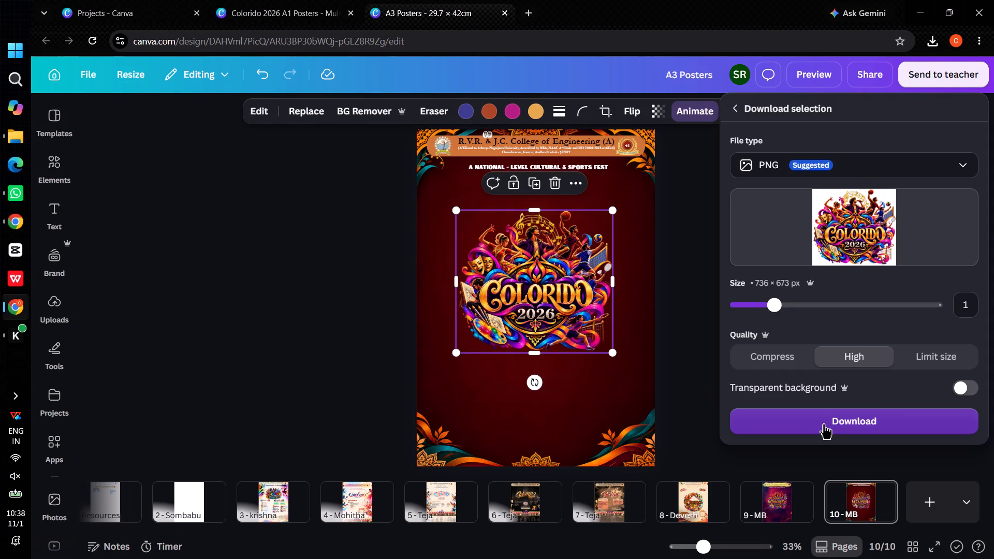
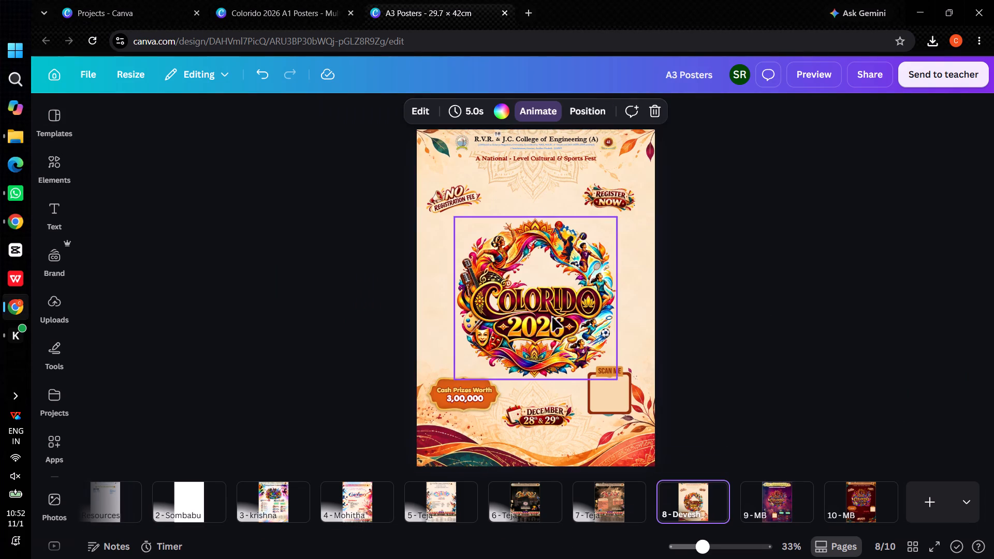
click(774, 372)
click(784, 506)
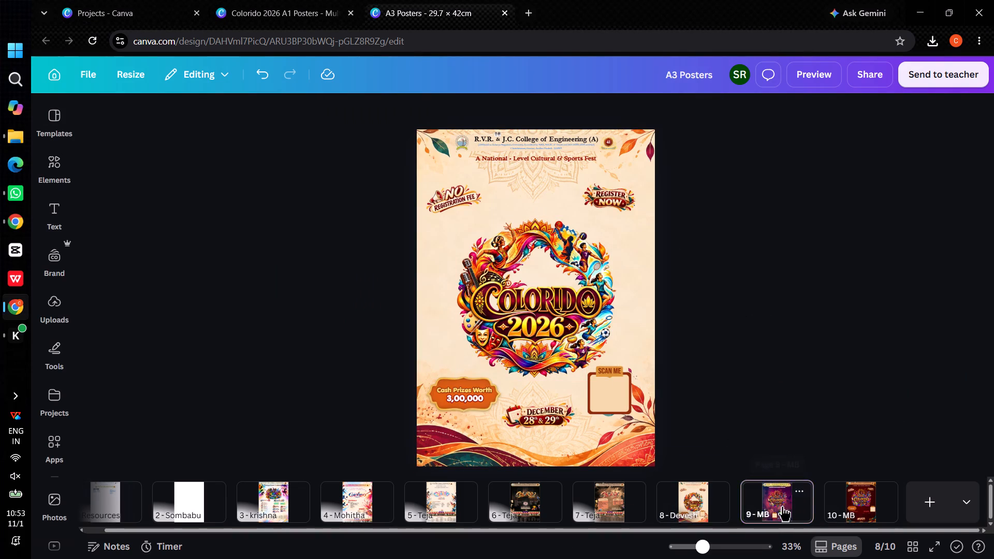
click(860, 497)
click(767, 265)
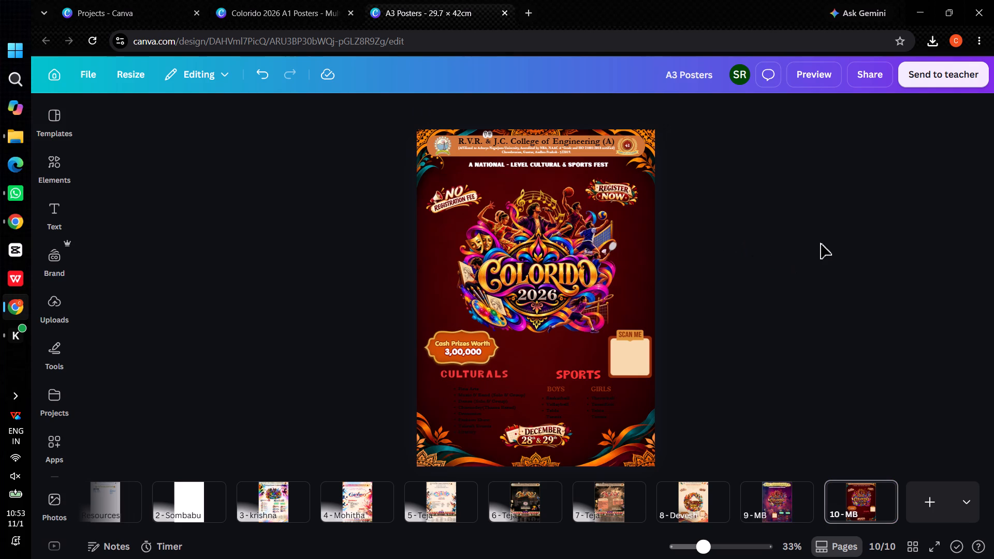
click(454, 418)
click(413, 111)
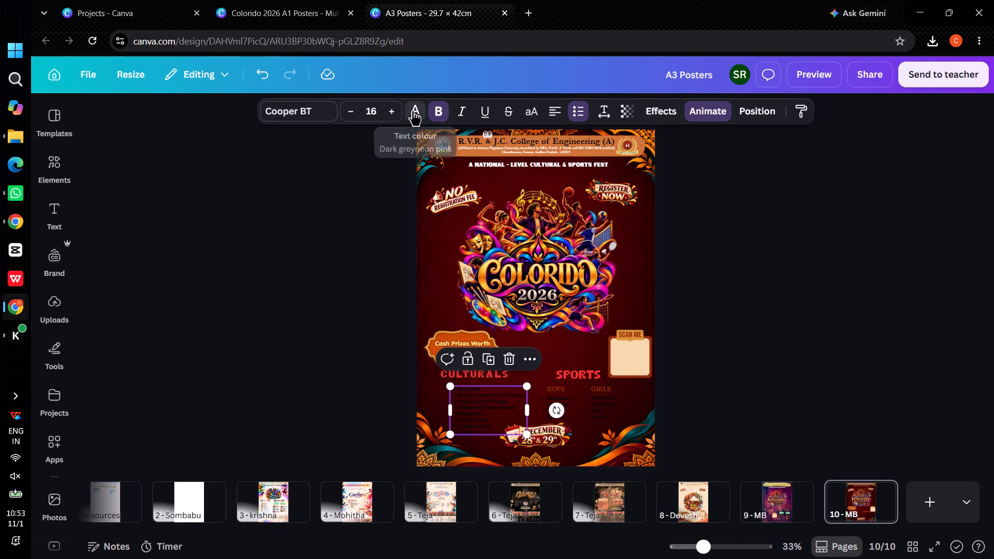
click(271, 277)
click(845, 354)
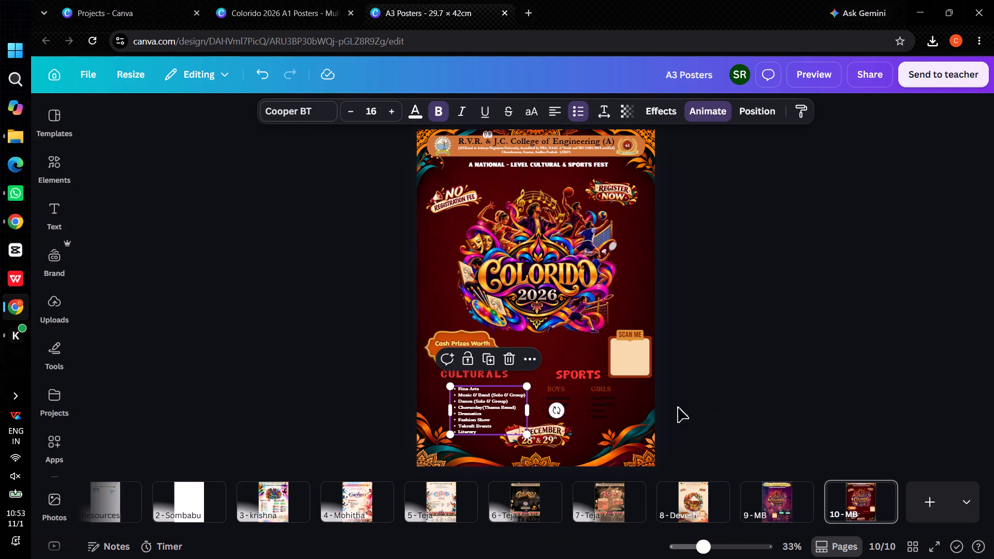
click(722, 375)
Recolour the sports list under BOYS on page 10 white.
click(565, 413)
click(548, 407)
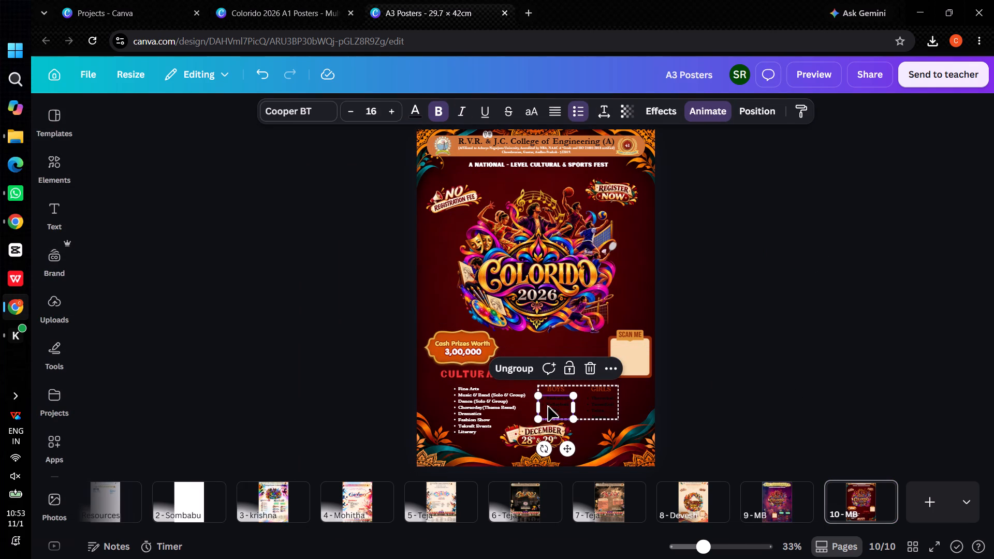
click(425, 104)
click(286, 279)
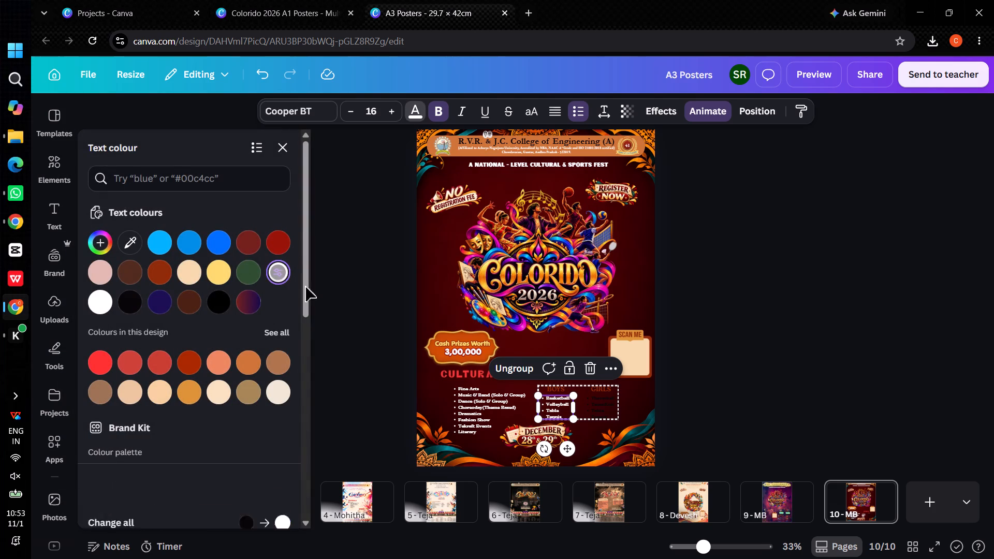
Recolour the sports list under GIRLS on page 10 white.
double_click(598, 407)
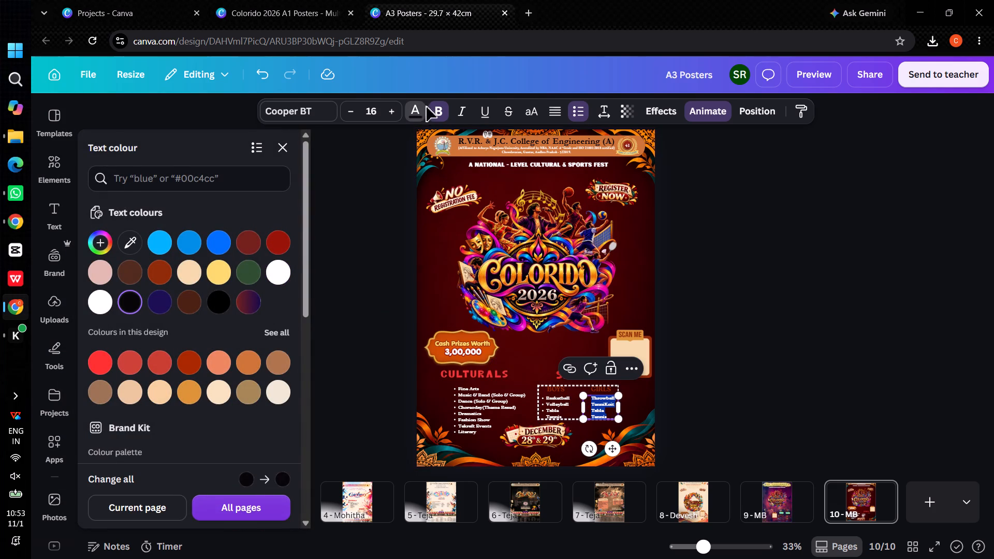
click(417, 111)
click(412, 113)
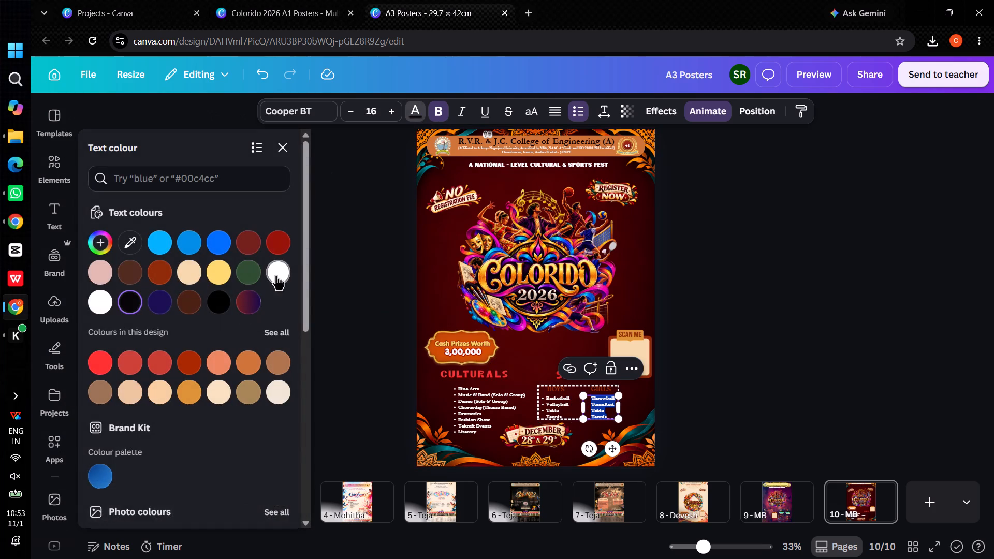
click(276, 275)
click(895, 343)
click(794, 338)
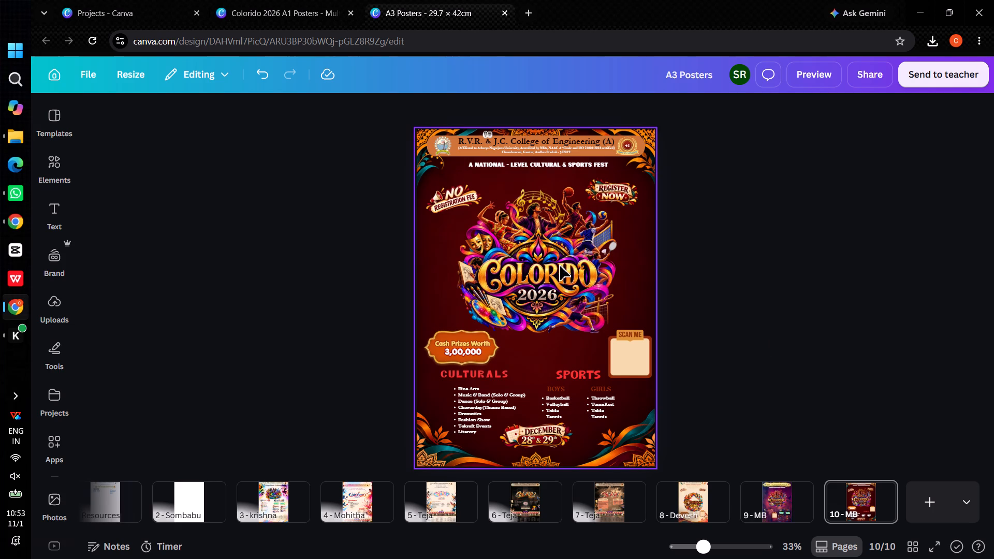
Rotate the NO REGISTRATION FEE badge on page 10 to about -24°.
click(441, 205)
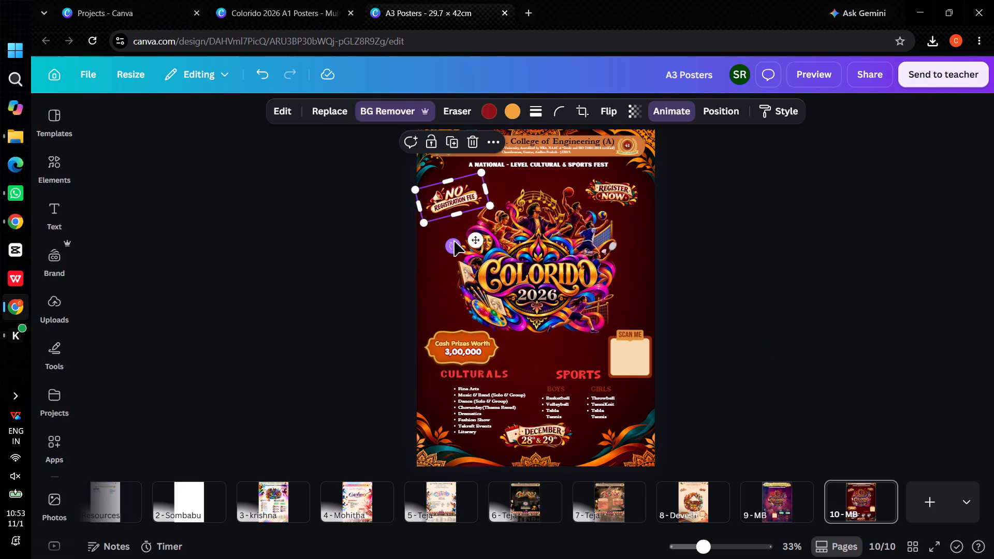
drag(455, 242, 464, 236)
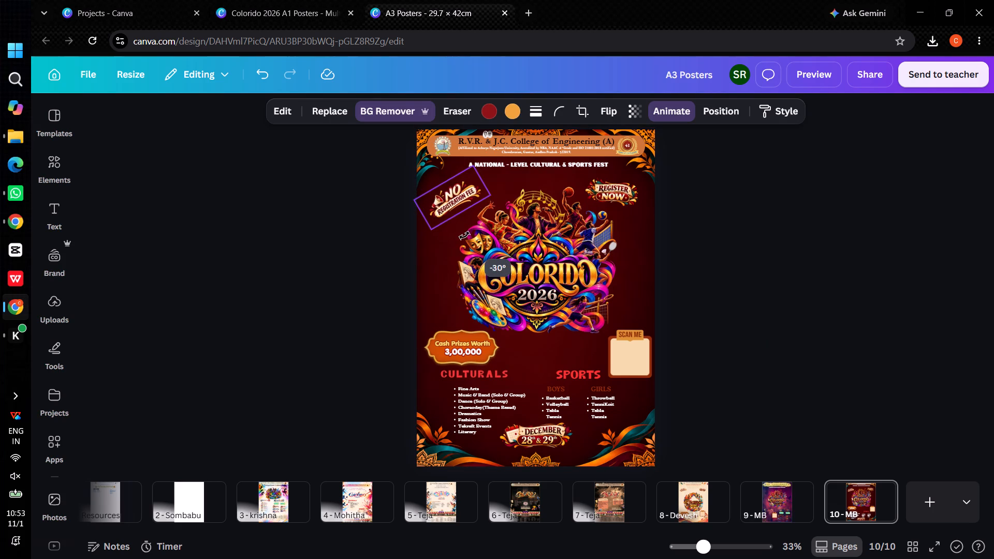
drag(464, 236, 458, 242)
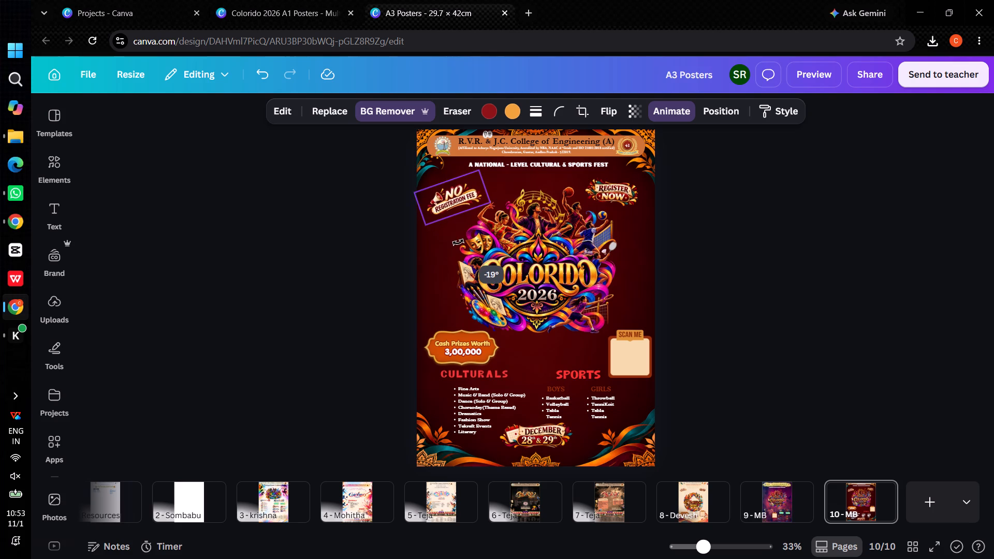
drag(458, 242, 461, 239)
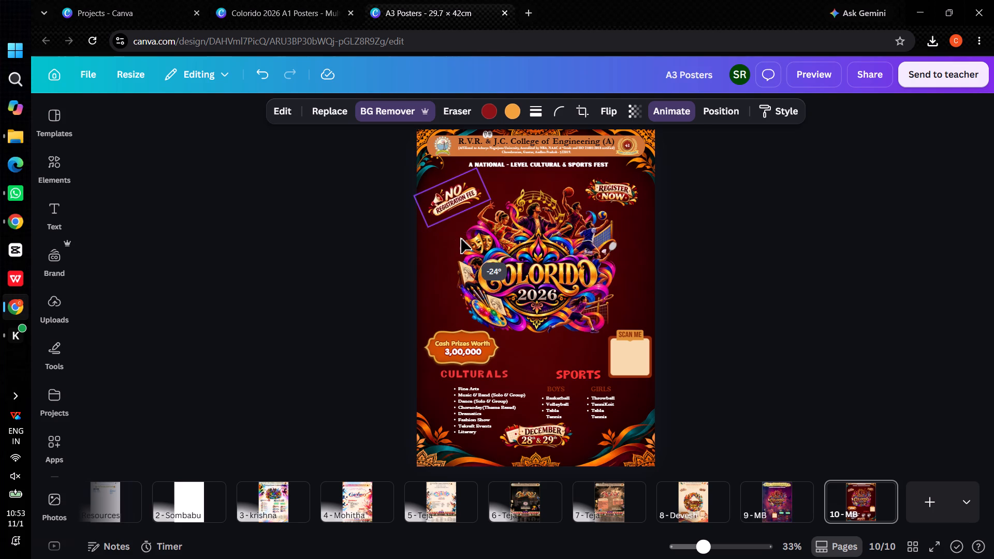
Rotate the REGISTER NOW badge on page 10 to about 18°.
click(607, 196)
drag(595, 230, 588, 228)
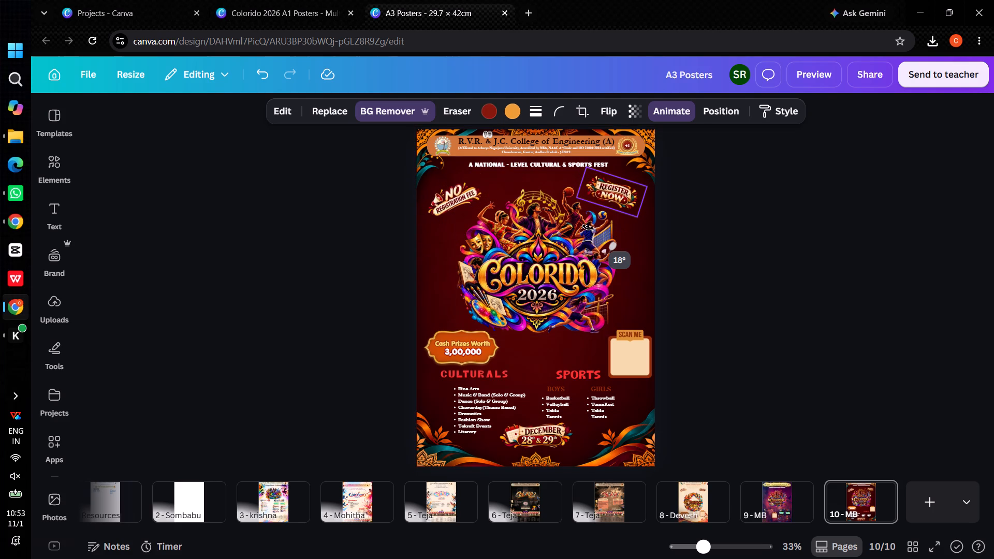
drag(588, 228, 587, 227)
Nudge the COLORIDO 2026 emblem on page 10 slightly upward, closer to the festival tagline.
click(548, 253)
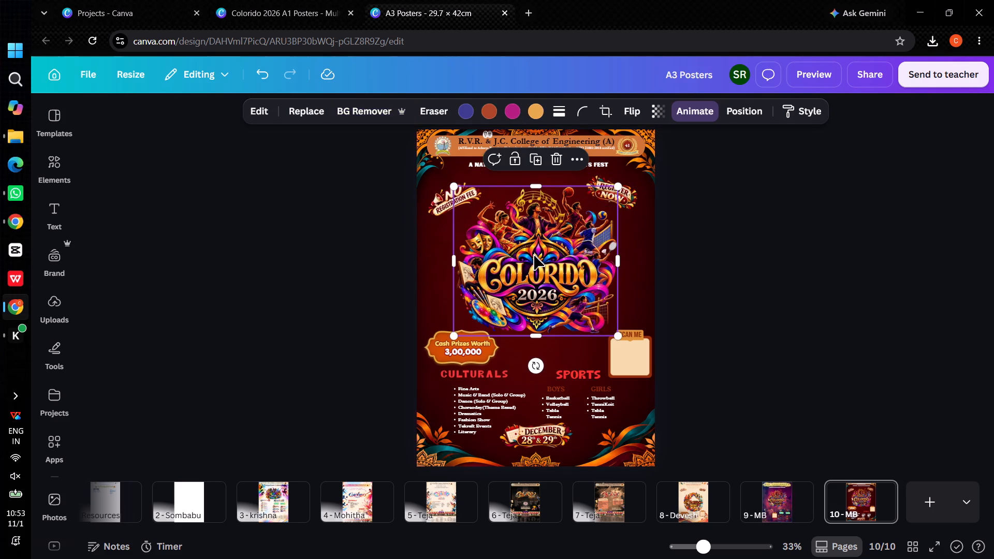
key(Up)
key(Up)
key(Up)
key(Up)
key(Up)
key(Up)
key(Up)
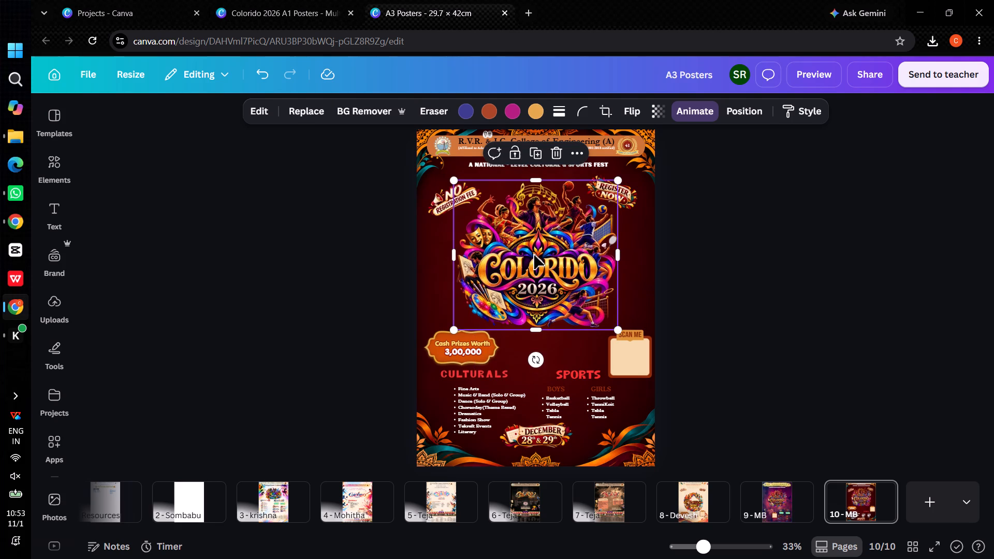
key(Up)
key(Up)
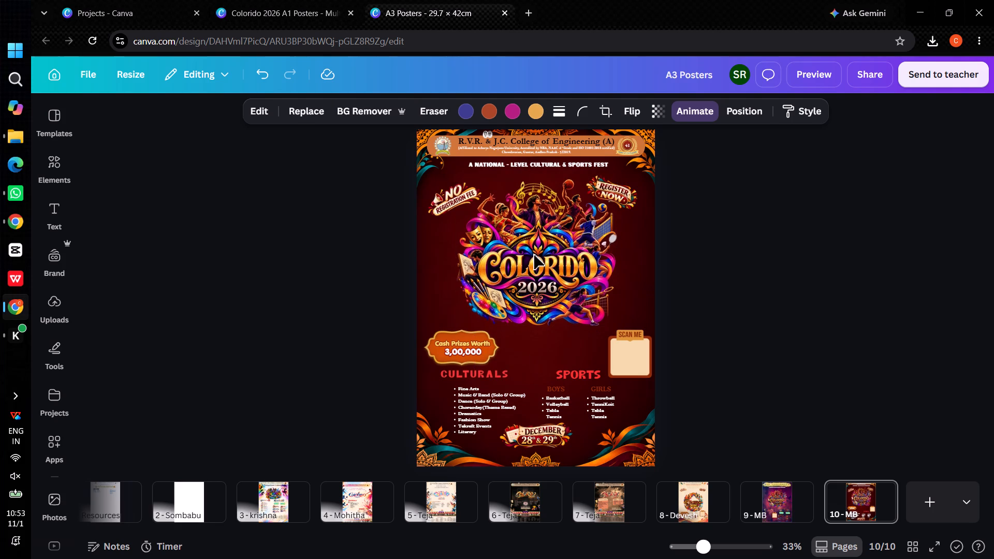
click(837, 303)
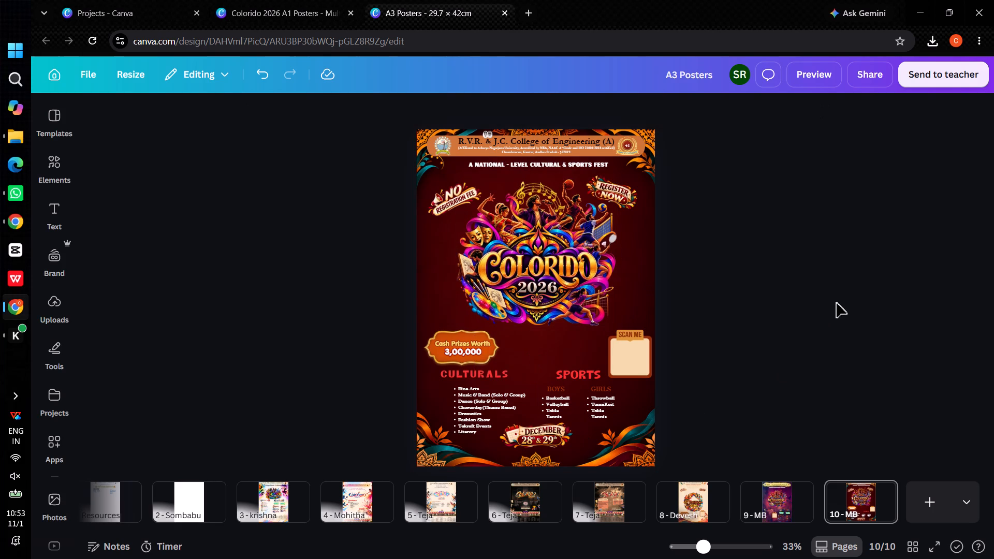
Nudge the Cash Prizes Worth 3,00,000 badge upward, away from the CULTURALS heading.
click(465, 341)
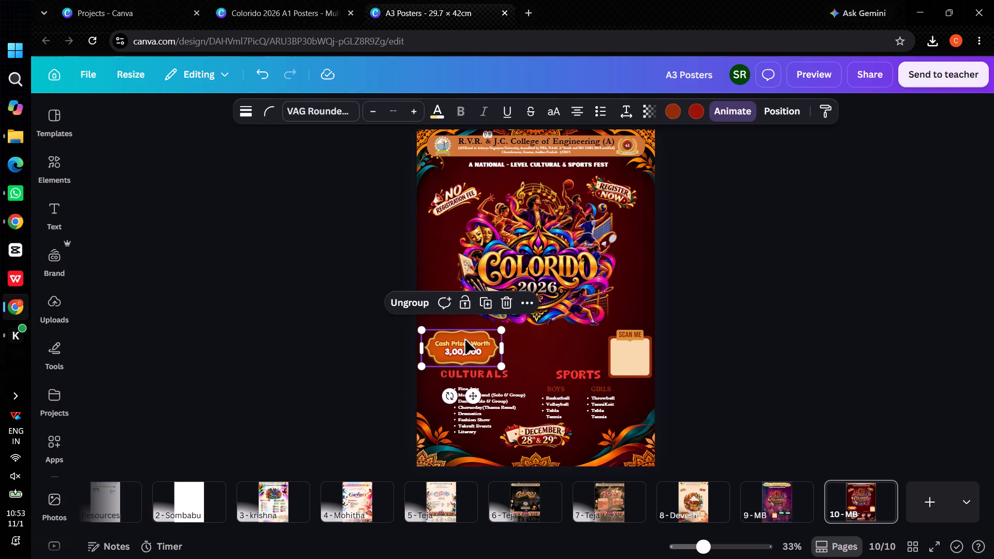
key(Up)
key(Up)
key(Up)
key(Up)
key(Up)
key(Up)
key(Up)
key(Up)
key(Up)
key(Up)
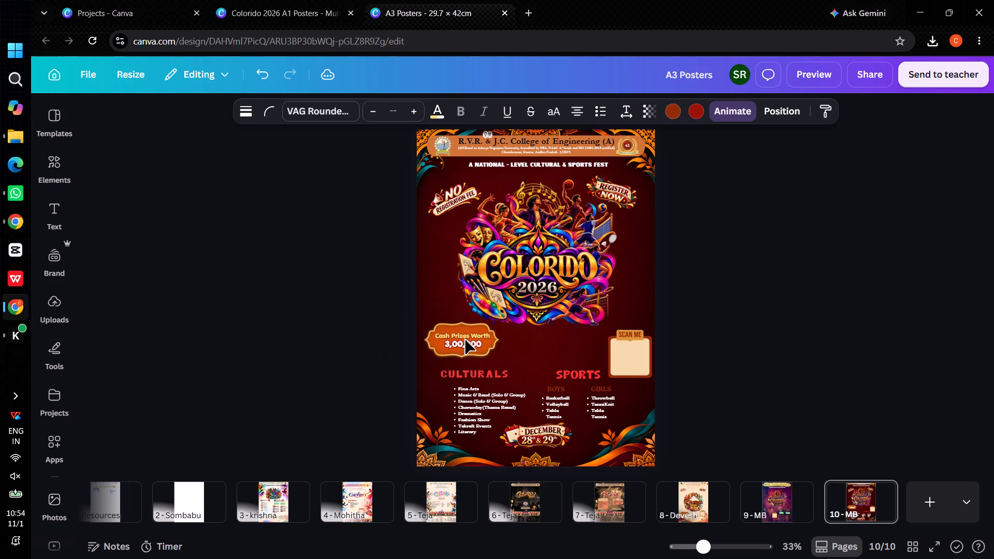
Nudge the SCAN ME frame upward and slightly left, clear of the SPORTS heading.
click(626, 351)
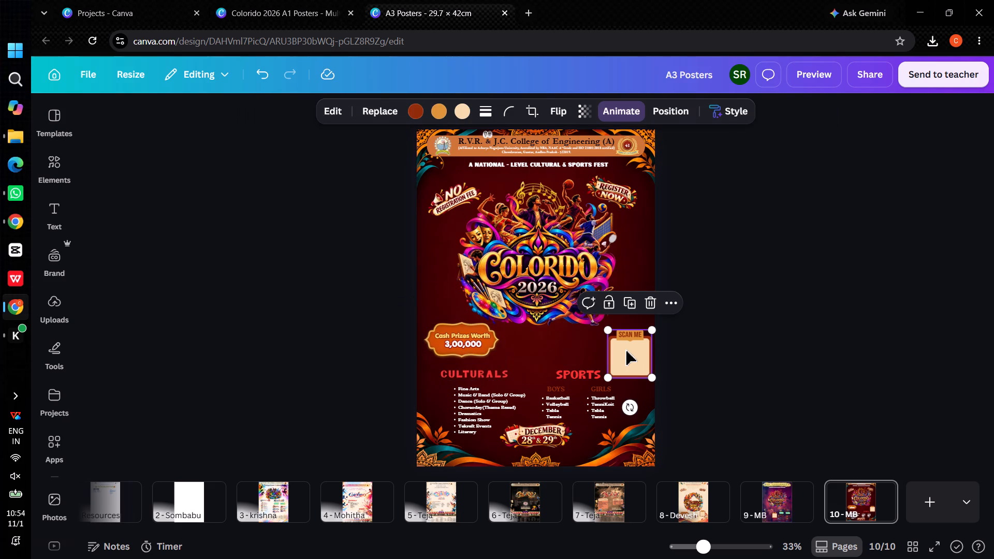
key(Left)
key(Up)
key(Up)
key(Up)
key(Up)
key(Up)
key(Up)
key(Up)
key(Up)
key(Up)
key(Up)
key(Up)
key(Up)
key(Up)
key(Up)
key(Up)
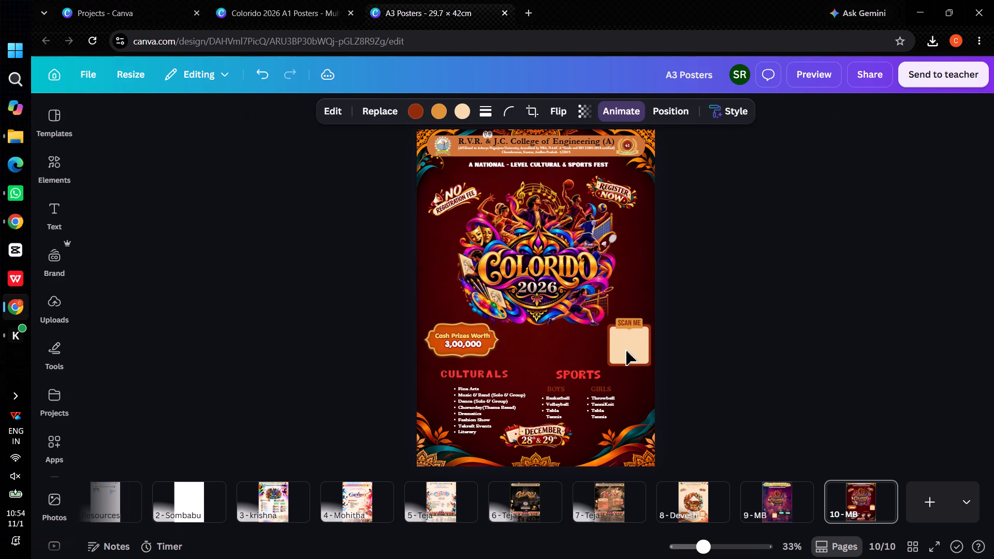
key(Up)
key(Left)
key(Left)
key(Up)
key(Up)
key(Up)
key(Up)
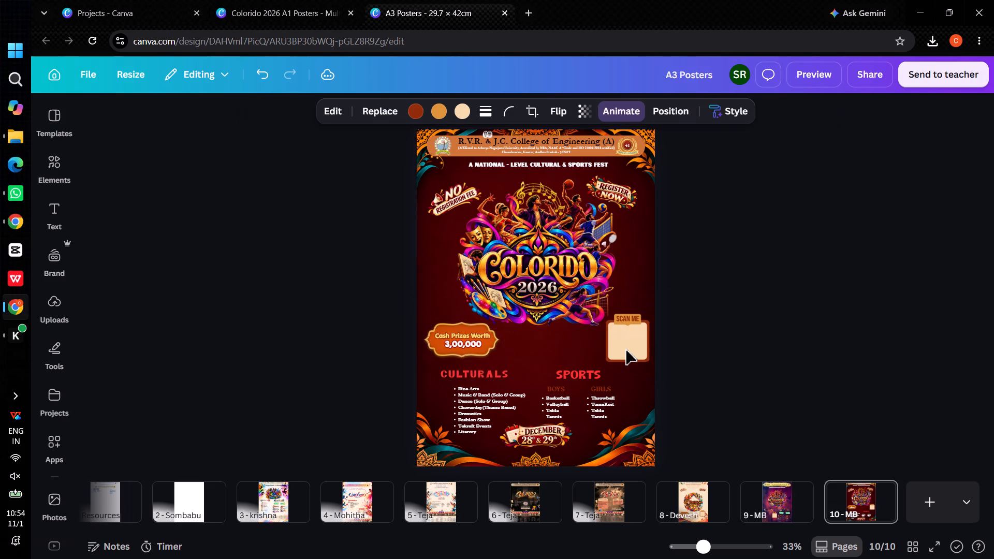
key(Left)
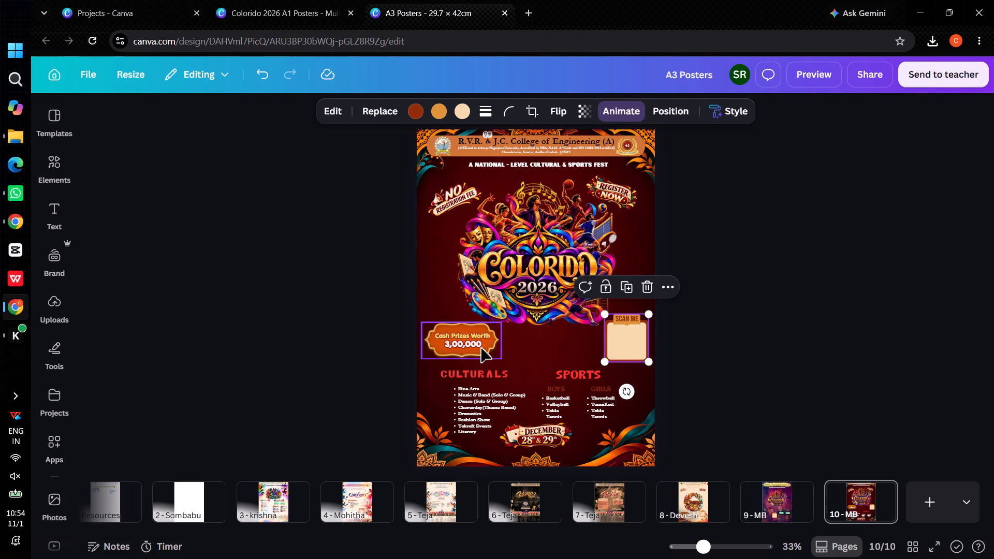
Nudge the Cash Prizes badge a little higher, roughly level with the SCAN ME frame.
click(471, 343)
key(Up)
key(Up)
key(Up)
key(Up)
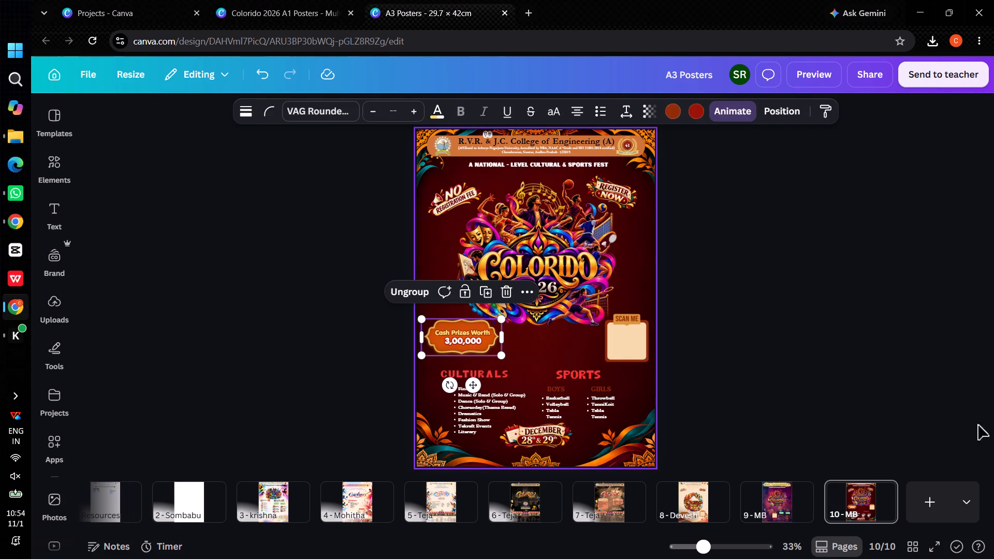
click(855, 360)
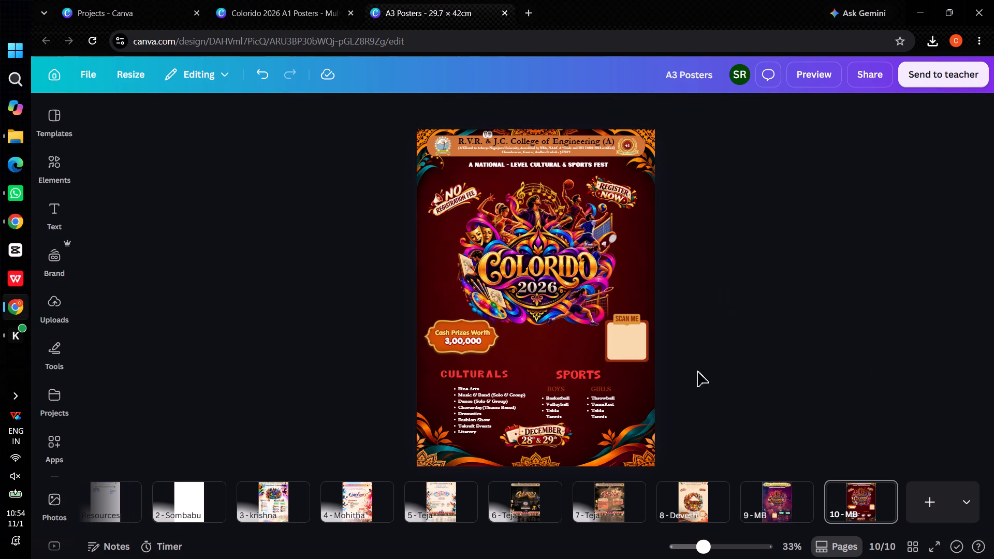
Move the December 28th & 29th badge from the page bottom to just below the emblem and align it to the page centre.
drag(528, 434, 532, 349)
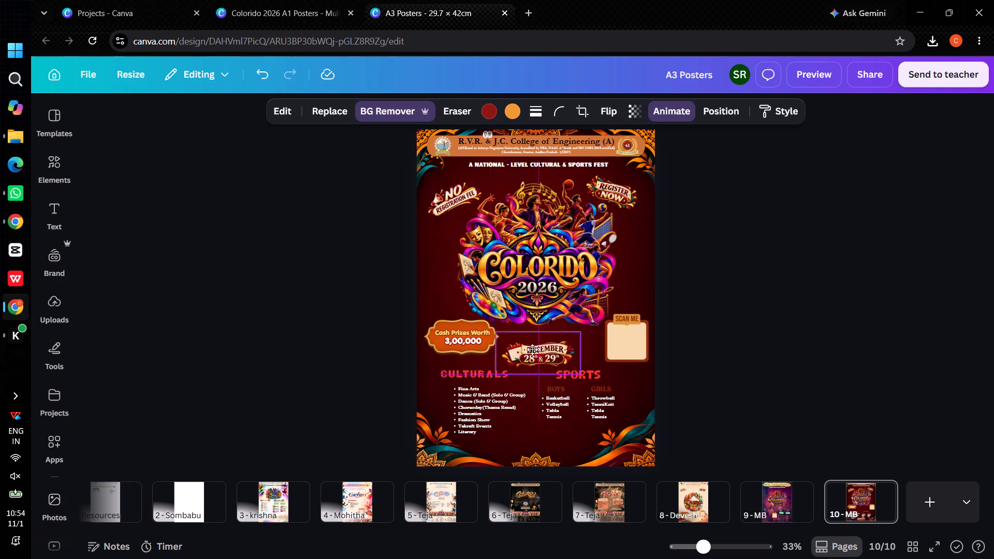
drag(532, 349, 535, 342)
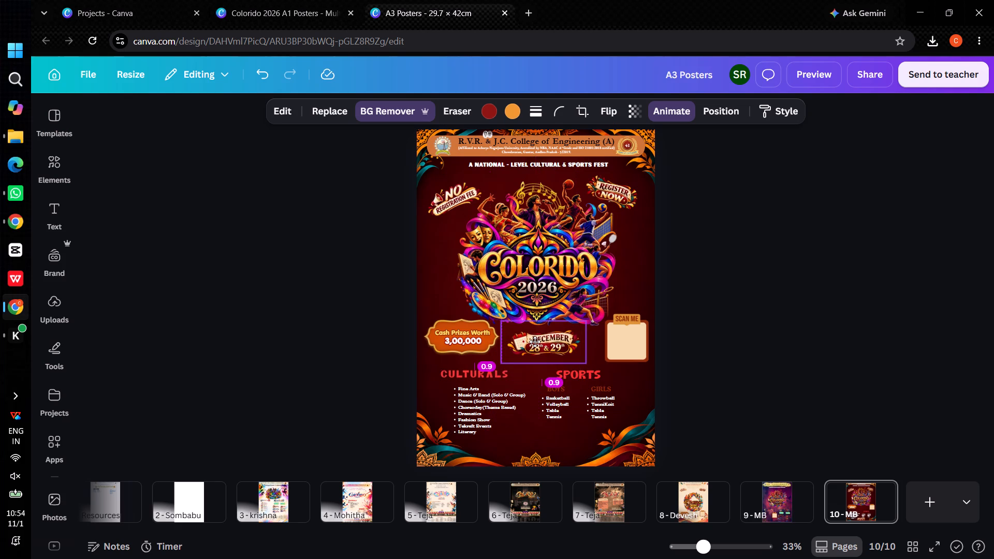
drag(535, 342, 536, 349)
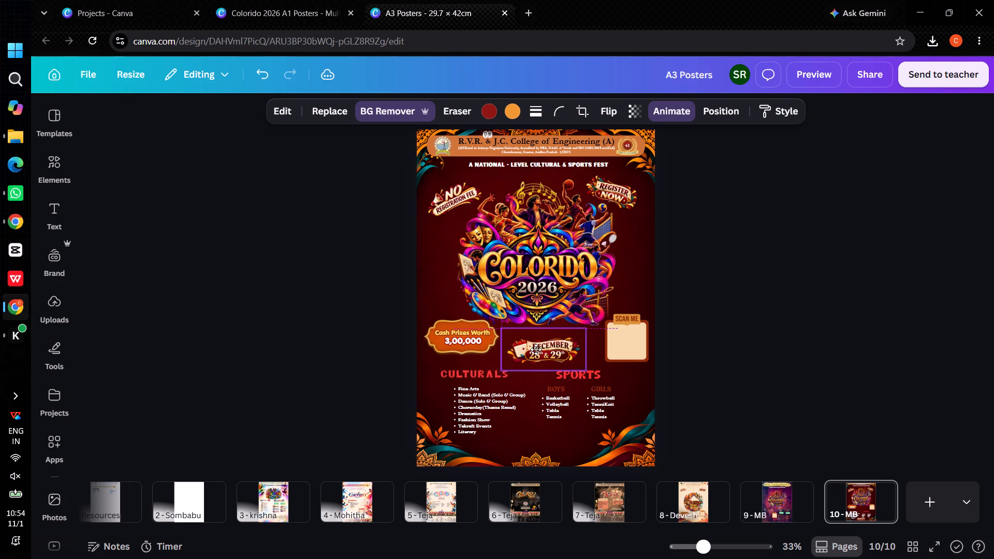
drag(536, 349, 536, 349)
drag(536, 349, 537, 349)
drag(537, 349, 535, 334)
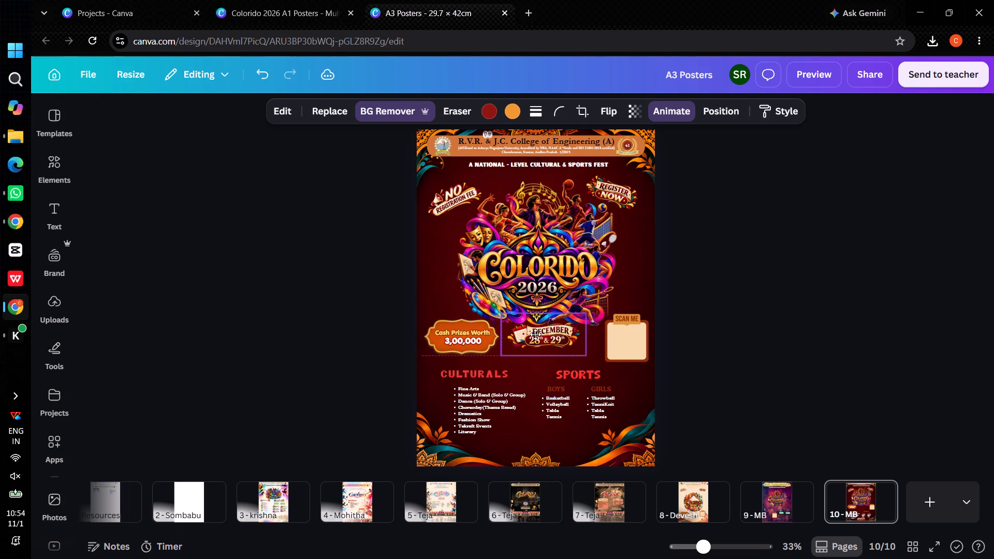
drag(535, 334, 532, 334)
right_click(532, 334)
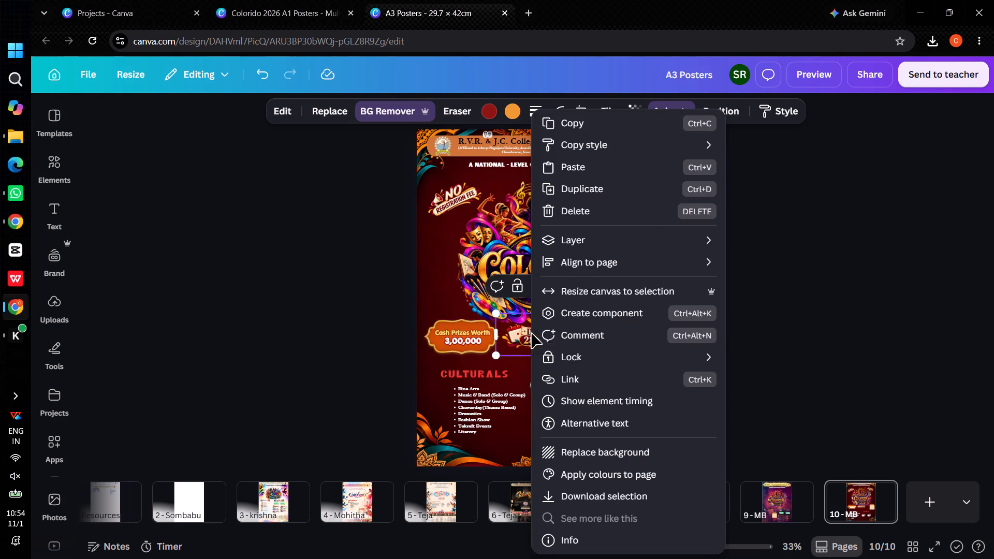
click(627, 255)
click(790, 278)
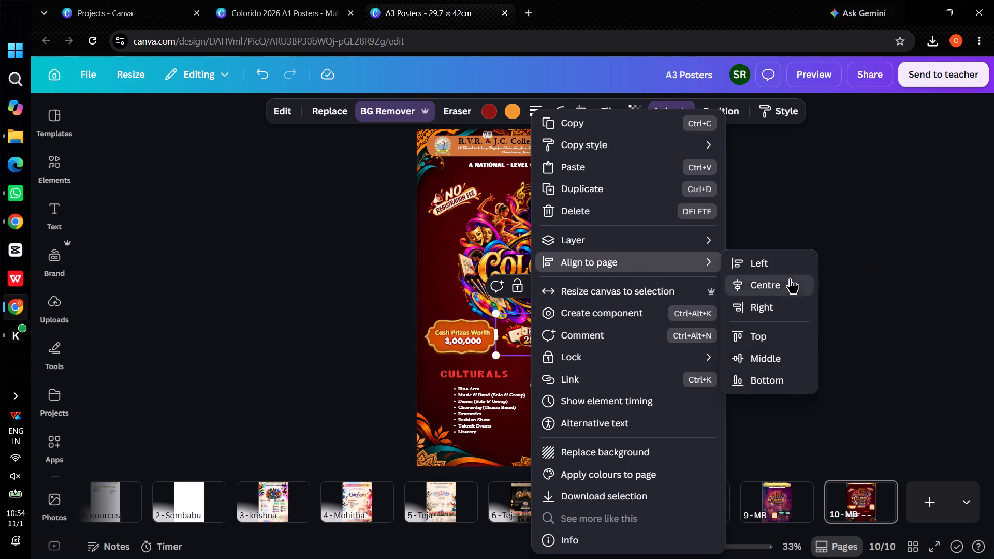
double_click(806, 264)
Nudge the December 28th & 29th badge slightly down from the emblem.
click(551, 343)
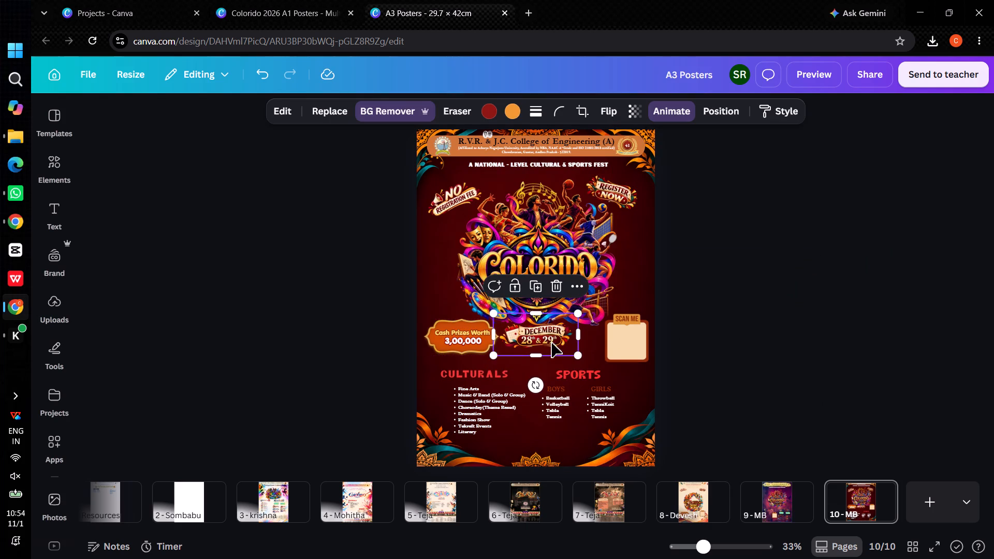
key(Down)
key(Down)
key(Down)
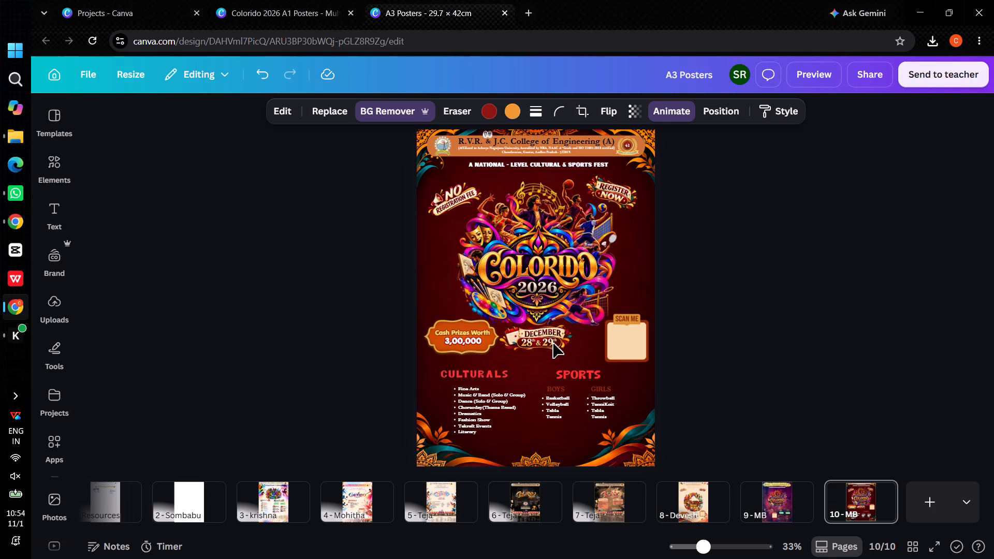
key(Down)
double_click(723, 323)
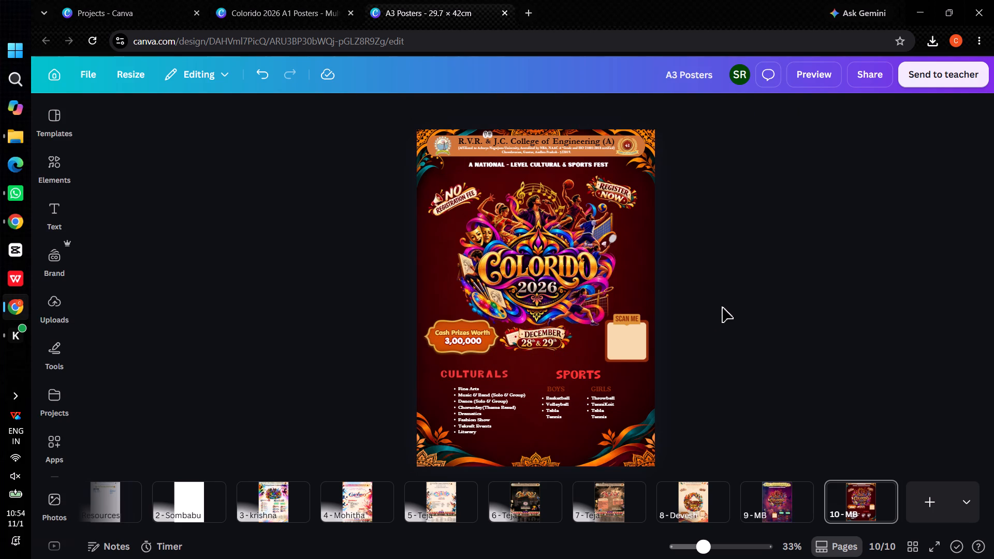
Move the Cash Prizes badge to the bottom of page 10, below the event lists, and align it to the page centre.
drag(465, 330, 529, 436)
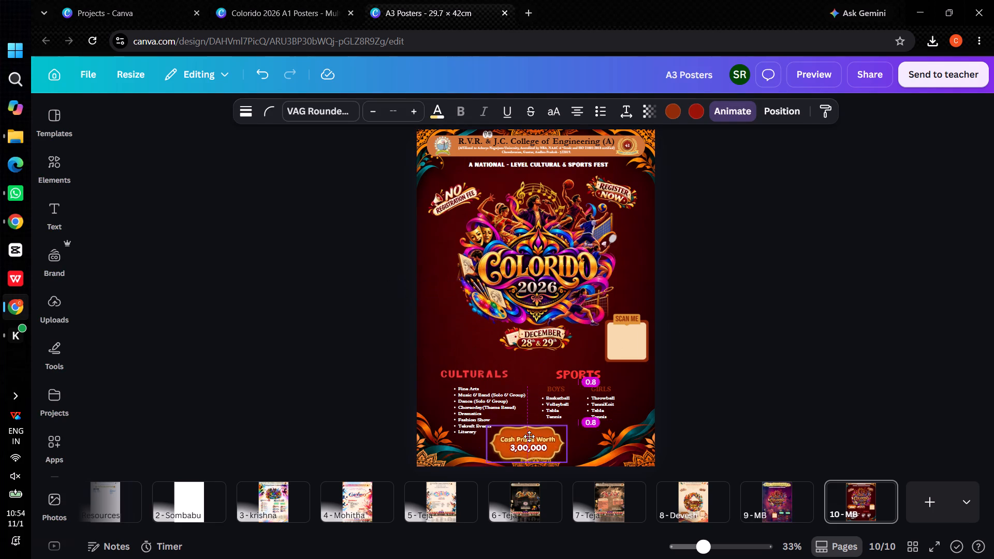
drag(529, 436, 535, 432)
right_click(535, 432)
click(613, 304)
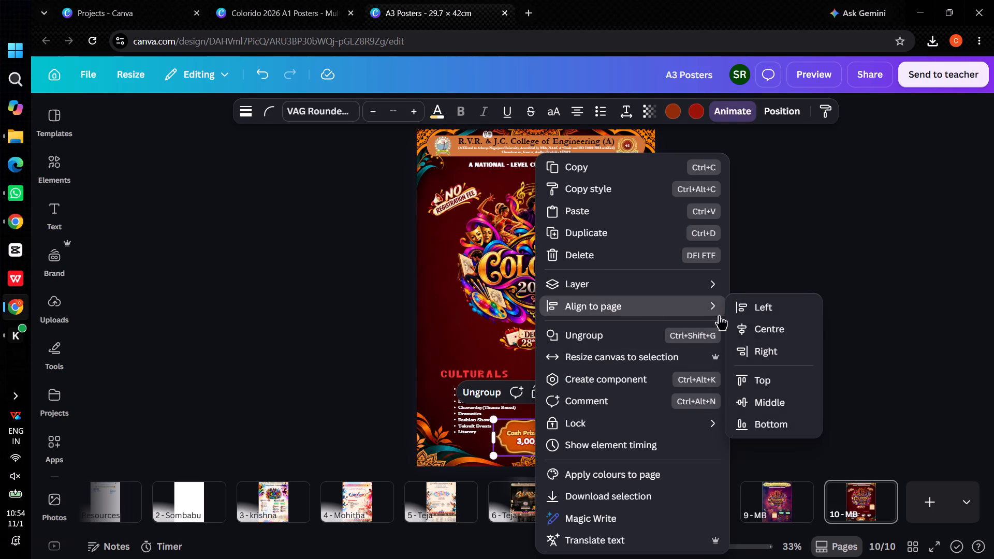
click(748, 325)
double_click(761, 326)
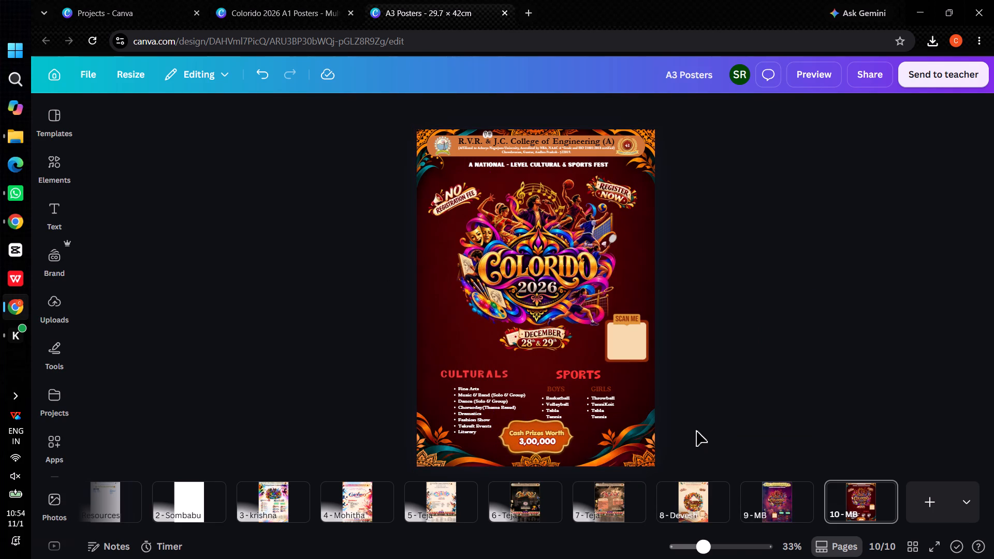
Move the CULTURALS heading together with its event list up and slightly left on page 10, closer to the date badge.
click(481, 378)
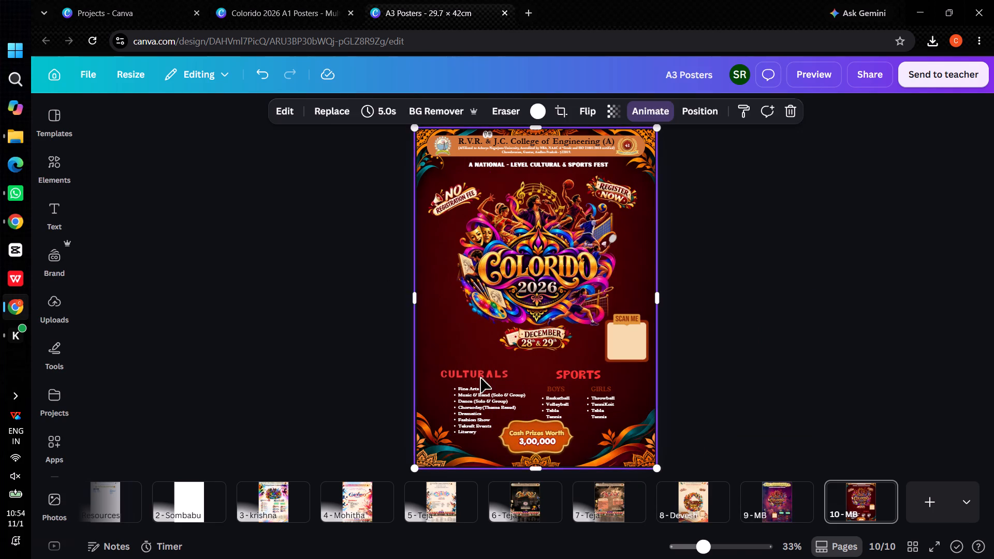
click(479, 372)
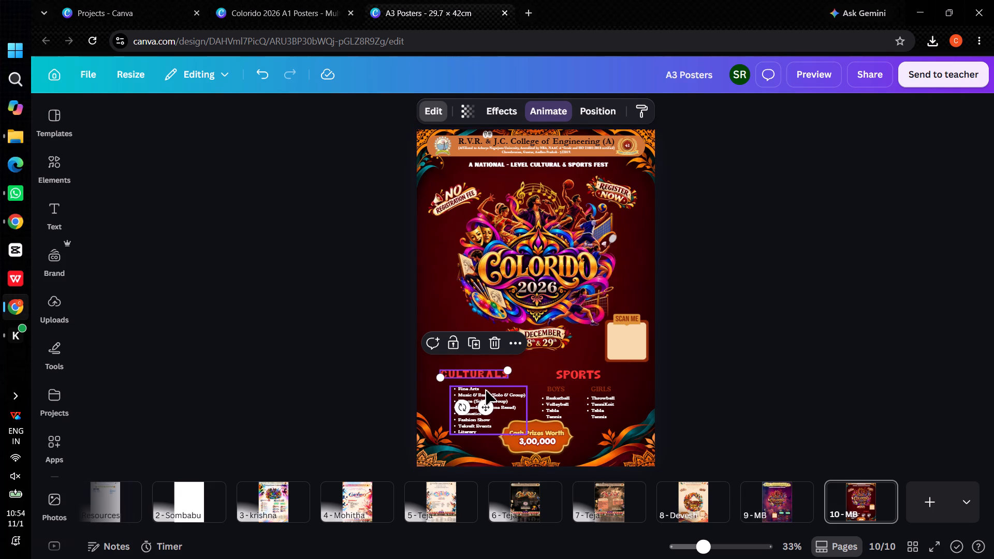
shift+click(486, 391)
drag(470, 409, 464, 394)
click(703, 361)
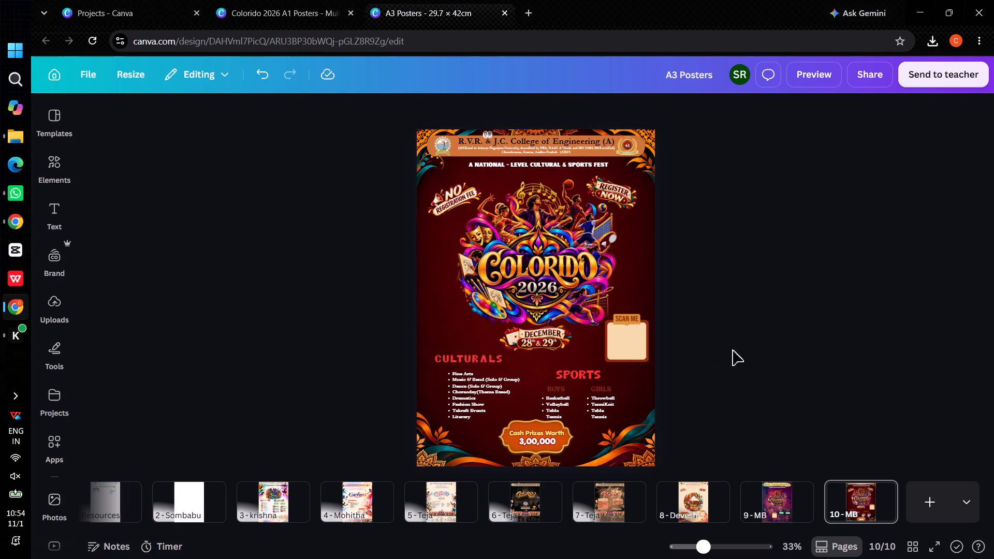
Move the SPORTS heading together with its boys and girls lists up so the heading lines up with CULTURALS.
click(571, 375)
shift+click(554, 391)
drag(566, 392, 559, 379)
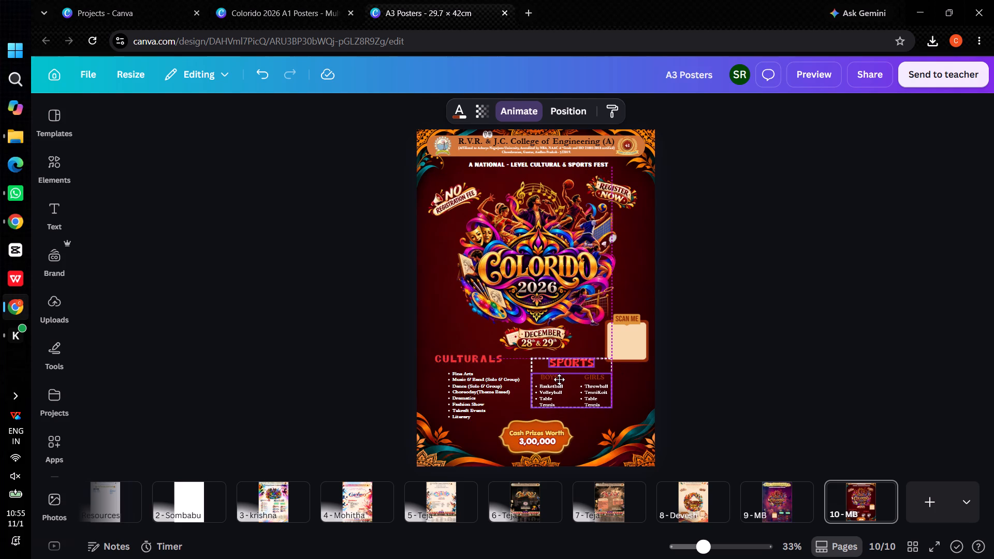
drag(559, 379, 560, 379)
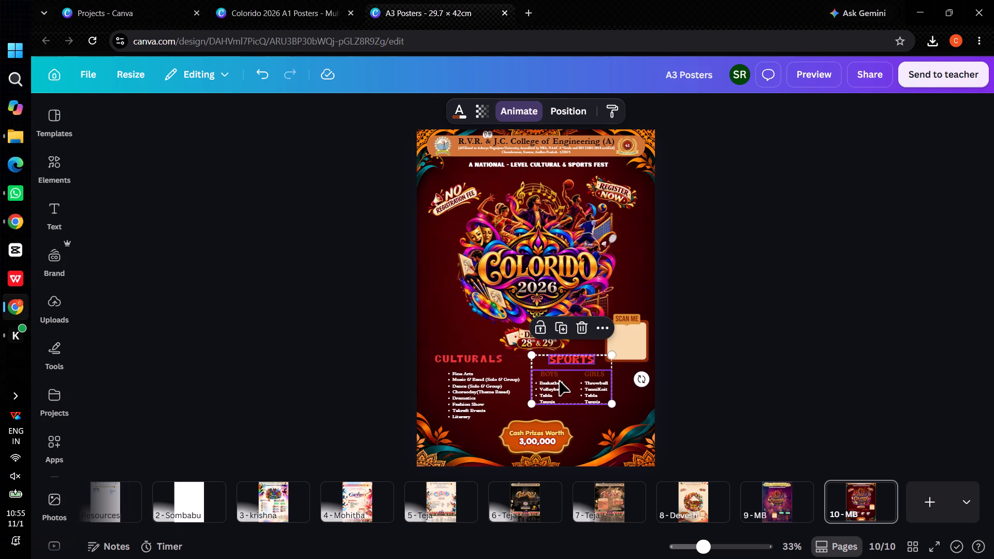
double_click(764, 345)
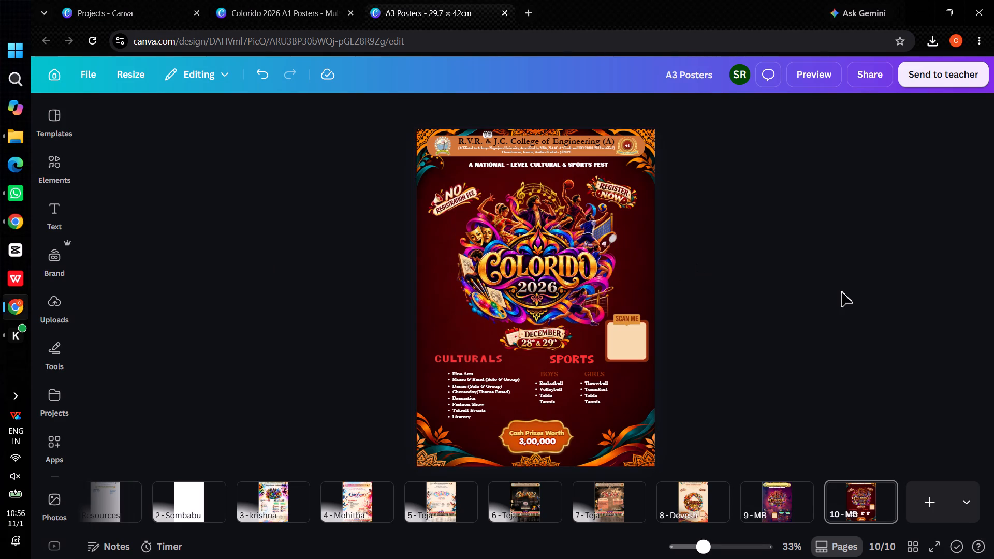
drag(538, 435, 450, 325)
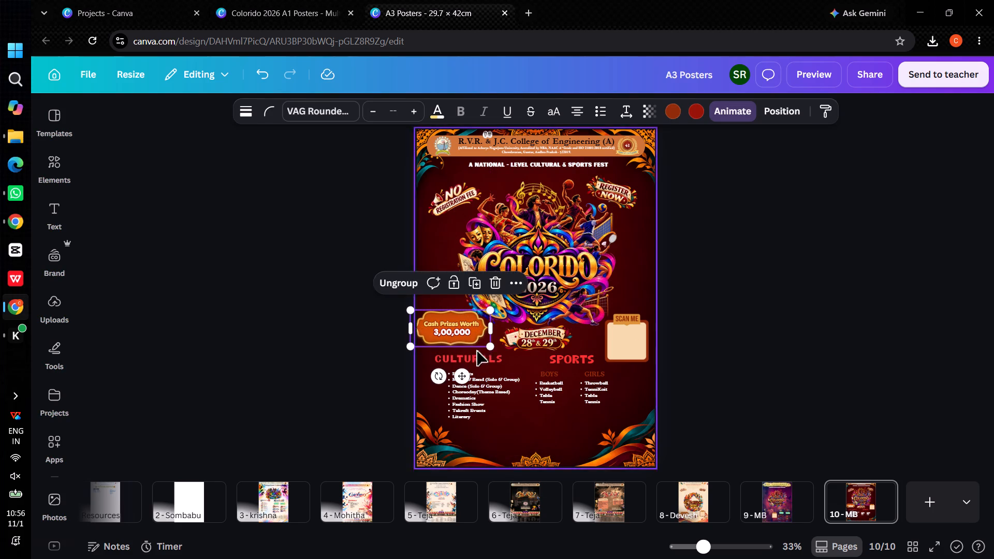
drag(487, 348, 466, 343)
drag(444, 328, 456, 329)
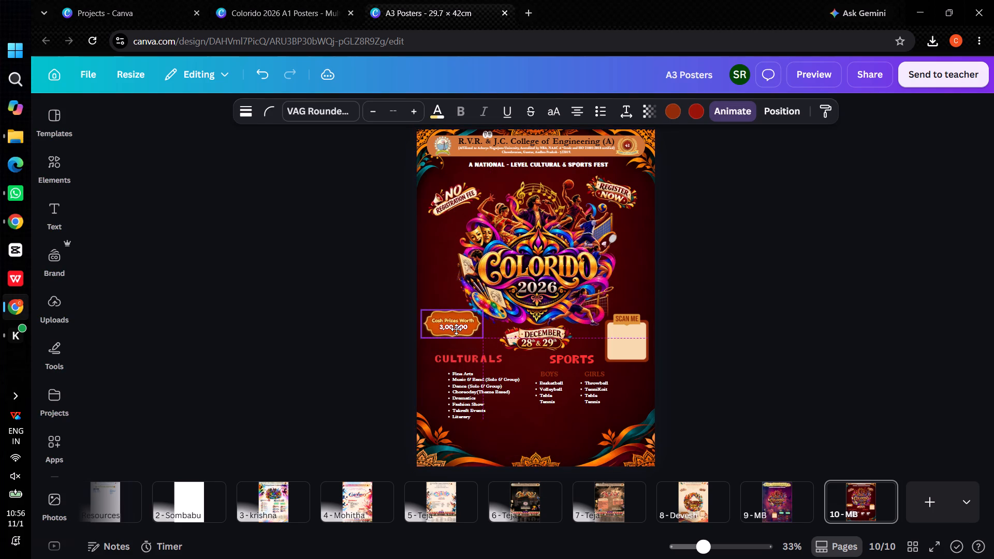
drag(456, 329, 457, 337)
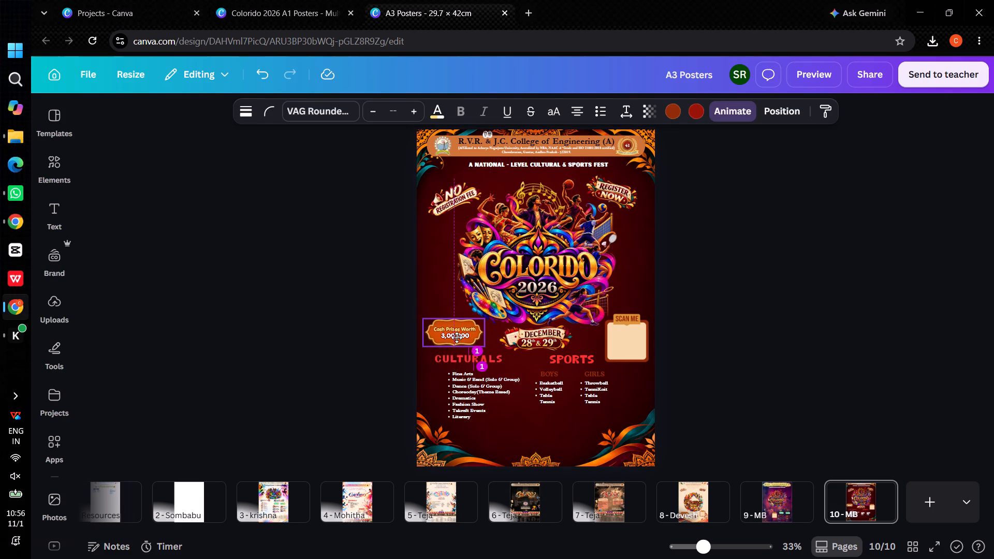
drag(457, 337, 458, 335)
key(Up)
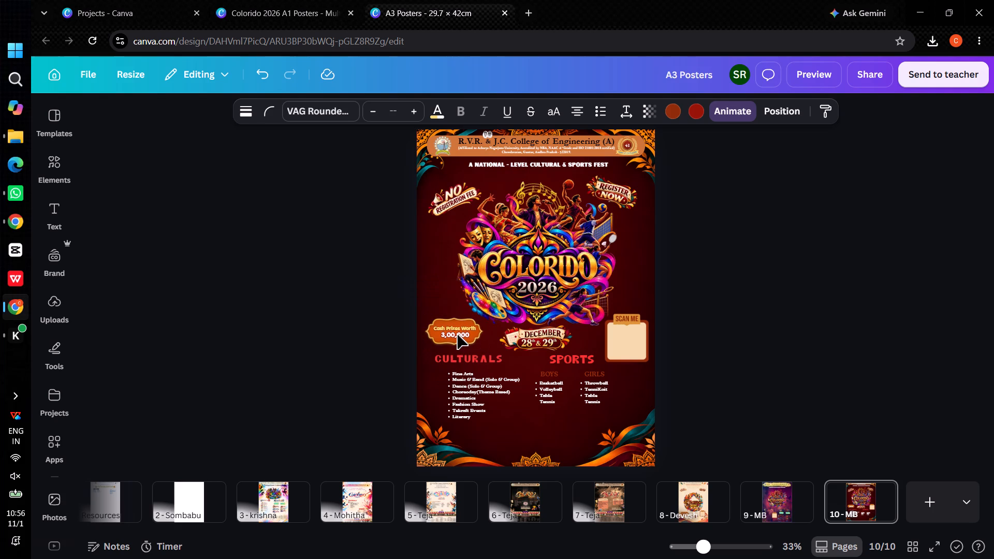
key(Up)
key(Up)
key(Right)
key(Right)
key(Right)
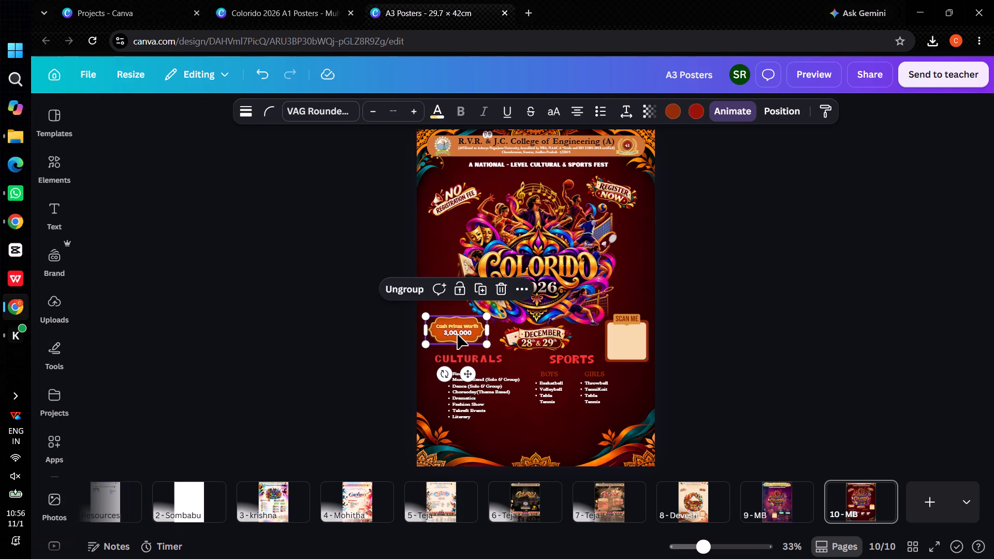
Increase the font size of the CULTURALS event list to 19.
click(472, 415)
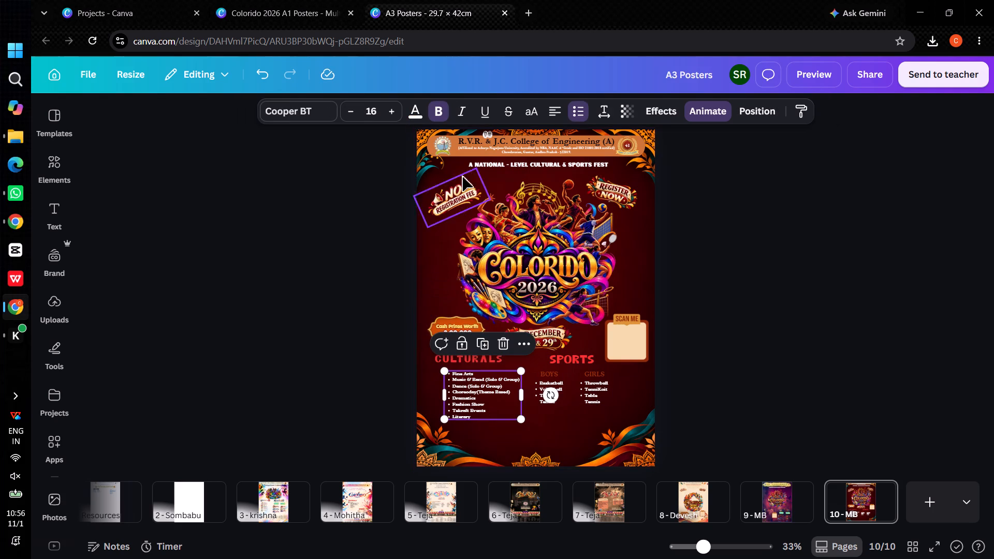
triple_click(393, 114)
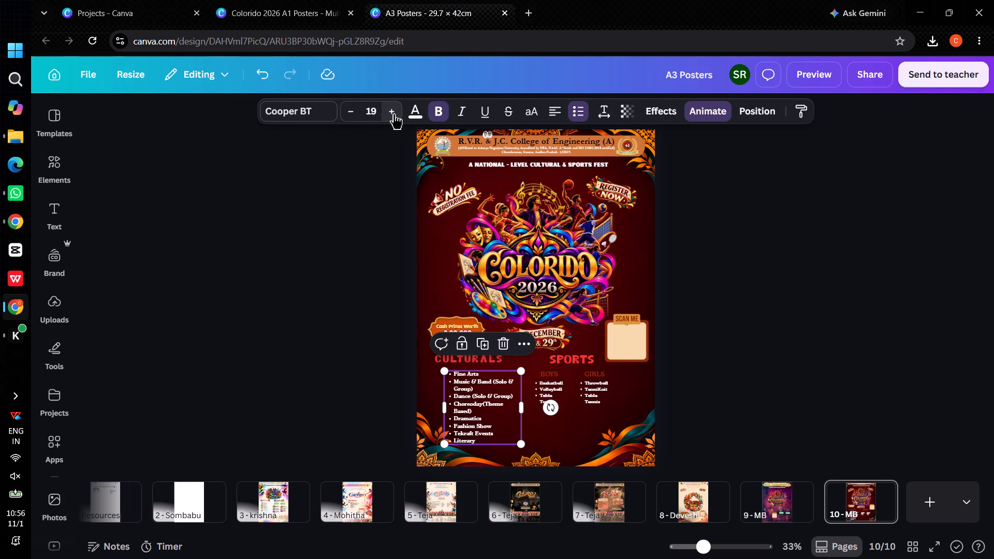
Widen the CULTURALS event list's text box so each event fits on one line, with the font size at 19.
click(343, 114)
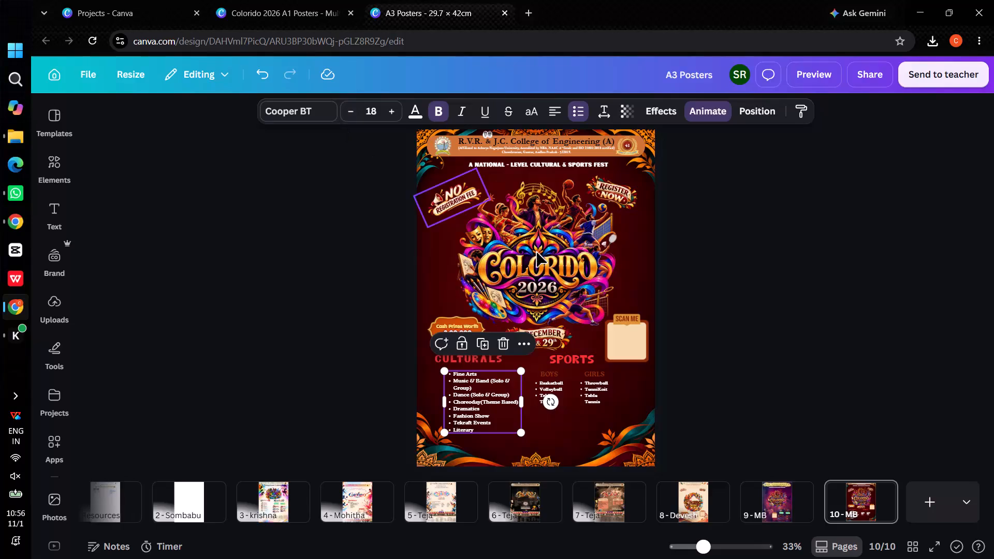
drag(522, 402, 524, 402)
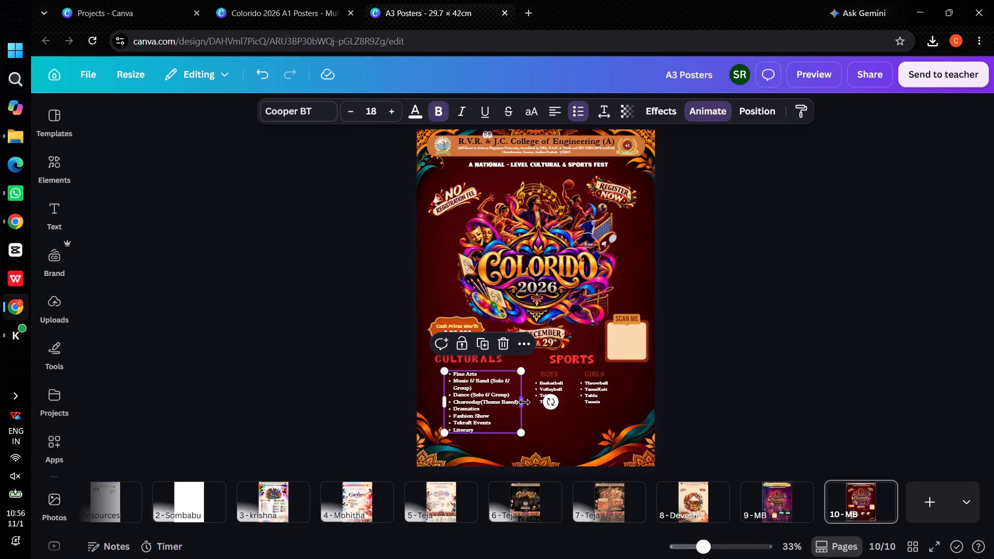
drag(524, 402, 531, 401)
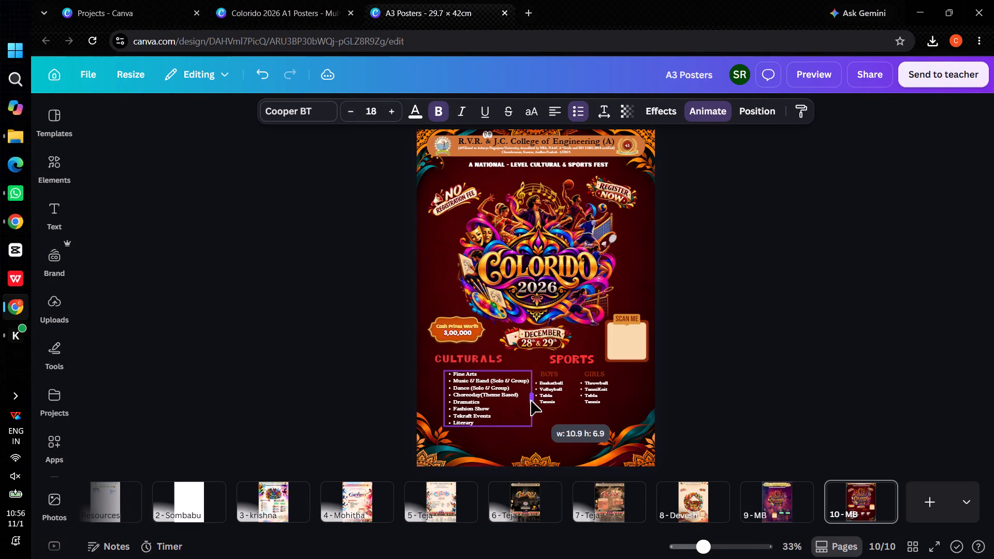
drag(531, 401, 552, 400)
click(392, 114)
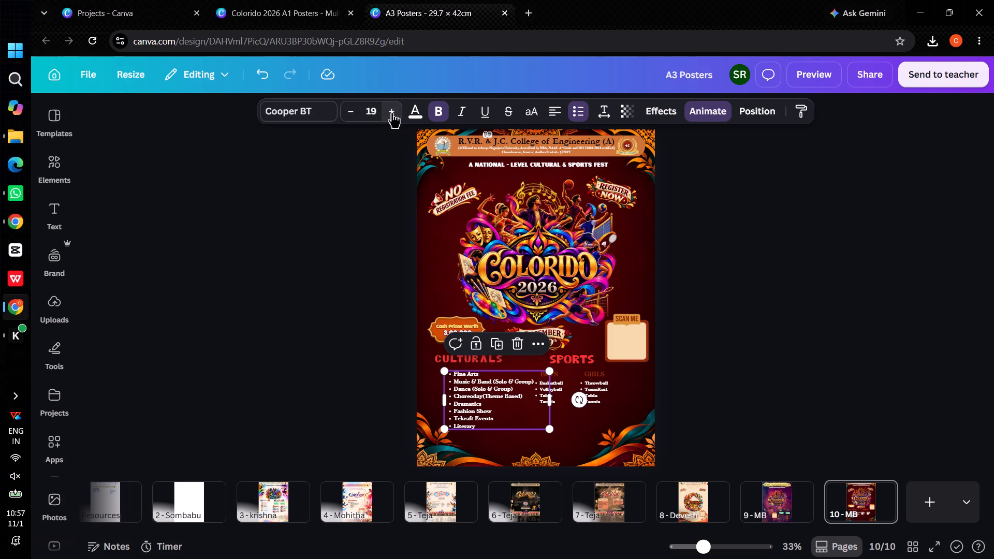
click(726, 379)
Nudge the CULTURALS event list outward toward the poster's edge and slightly up, closer to its heading.
click(473, 390)
key(Left)
key(Left)
key(Left)
key(Left)
key(Left)
key(Left)
key(Left)
key(Left)
key(Left)
key(Left)
key(Left)
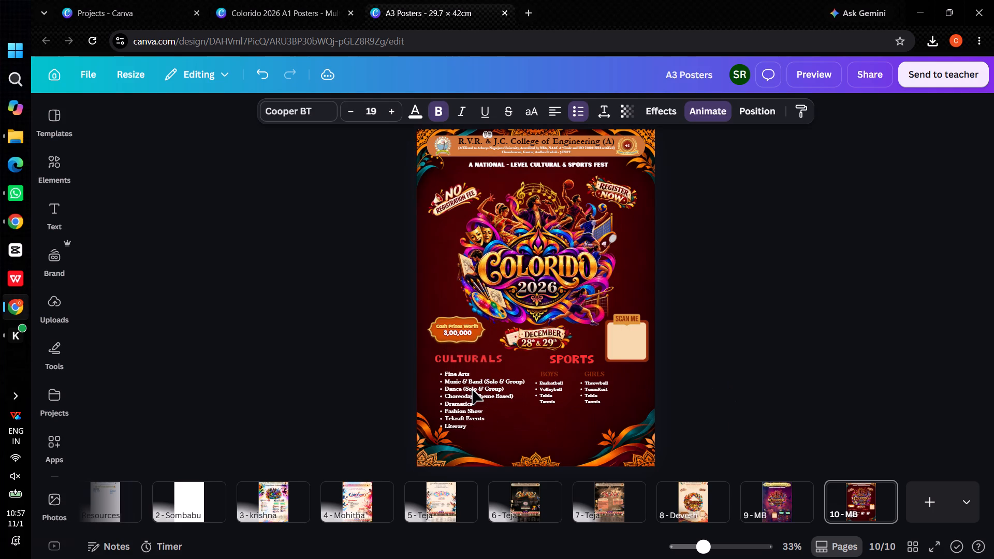
key(Left)
key(Left)
key(Left)
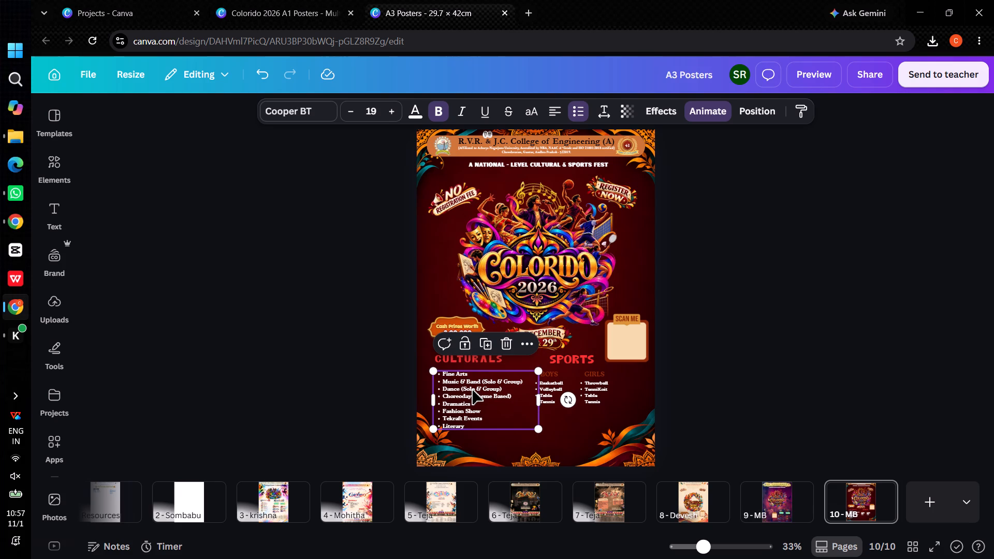
key(Up)
key(Up)
key(Up)
key(Up)
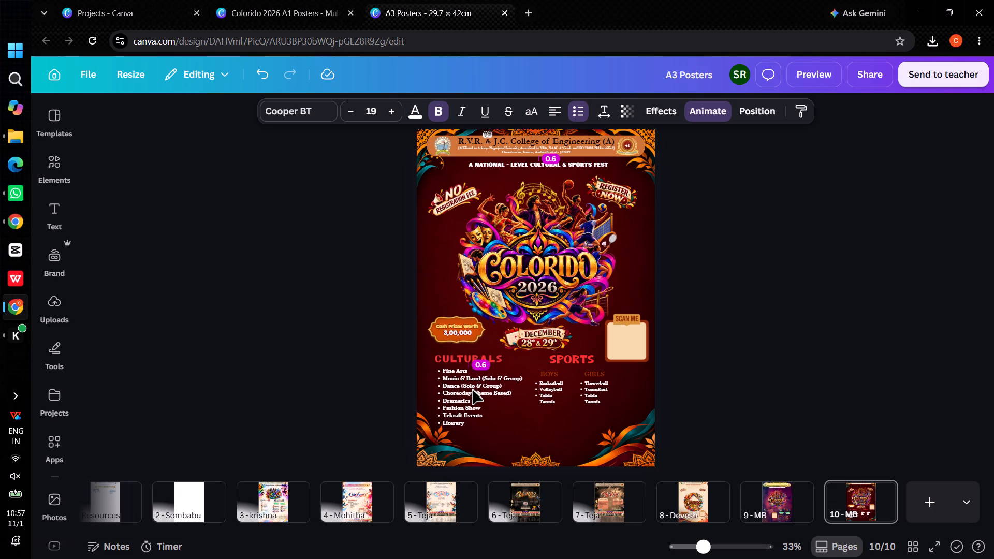
click(849, 370)
Set the BOYS sports list to font size 19 and widen its text box so Basketball and Volleyball each fit on one line.
double_click(550, 395)
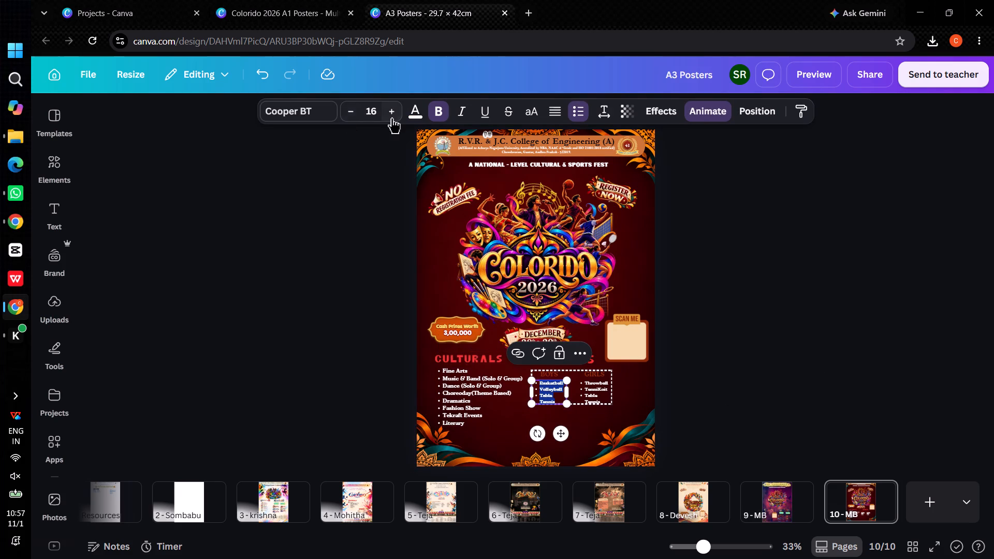
click(392, 114)
click(392, 113)
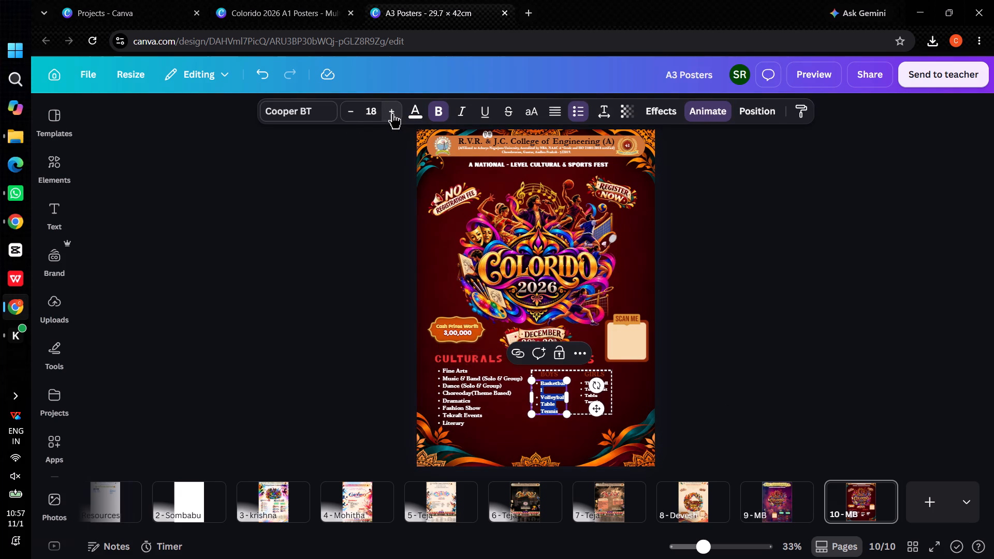
click(392, 113)
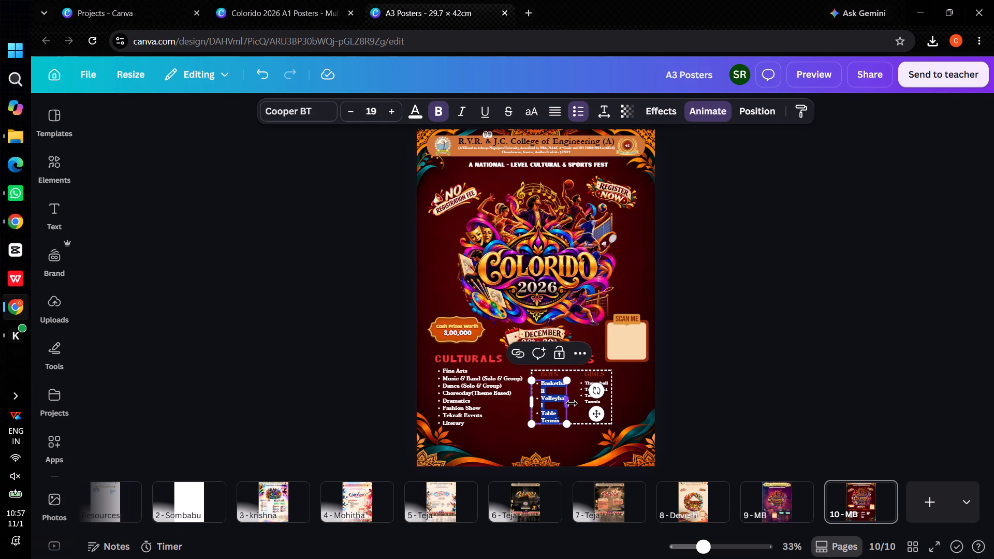
click(569, 403)
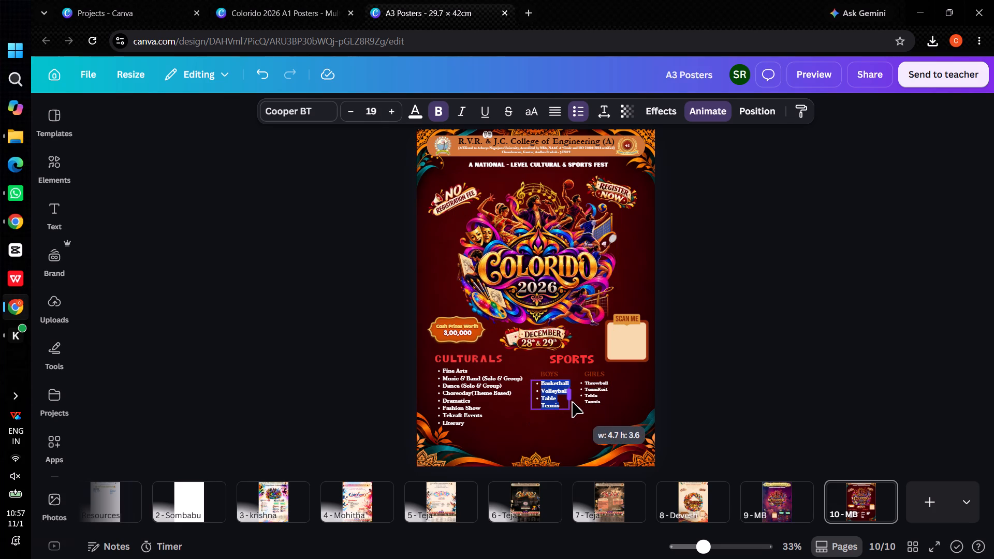
Set the GIRLS sports list to font size 19 and widen its text box so Throwball and TenniKoit each fit on one line.
double_click(586, 393)
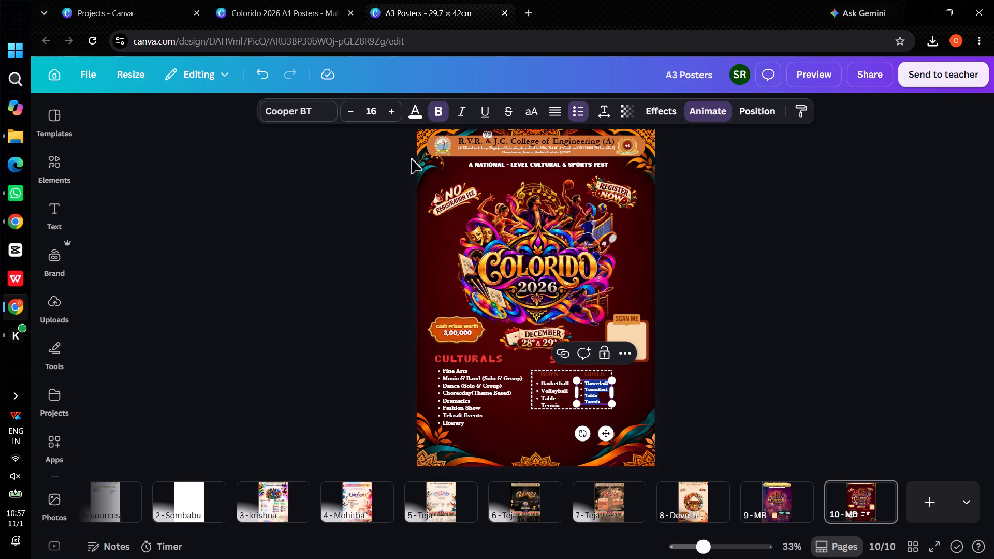
triple_click(392, 116)
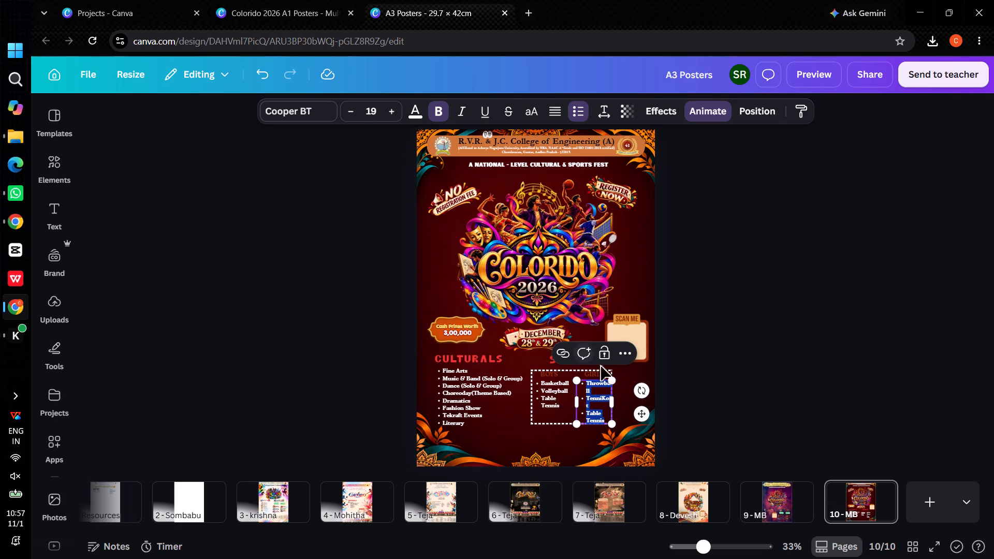
drag(612, 406, 619, 406)
double_click(758, 345)
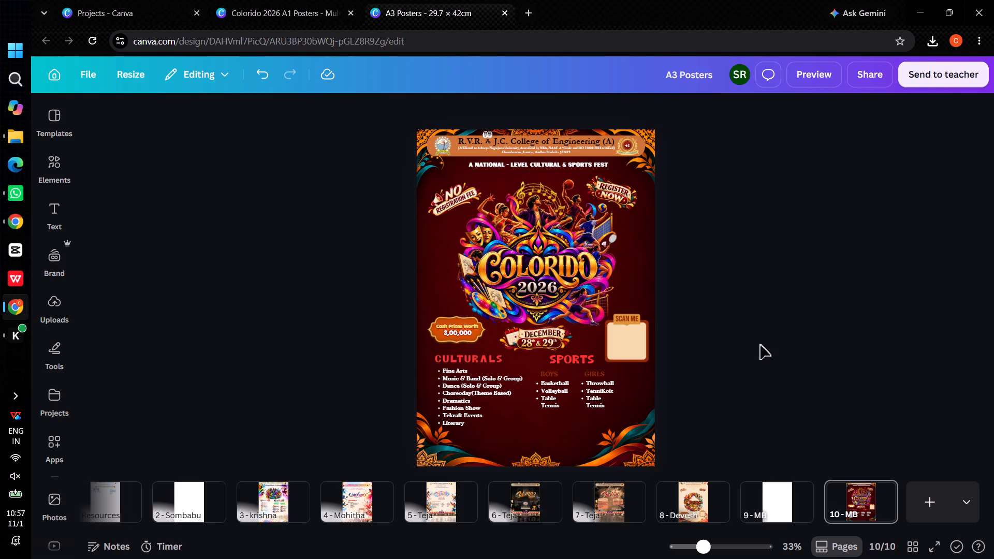
Move the Register Now badge to the bottom of the poster below the event lists and rotate it level.
click(605, 181)
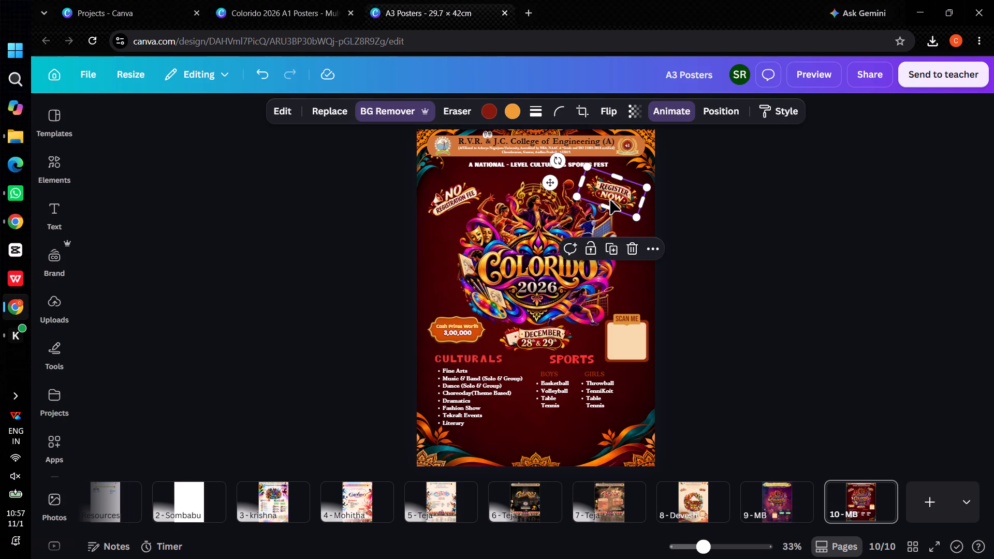
drag(610, 193, 533, 434)
drag(527, 438, 528, 423)
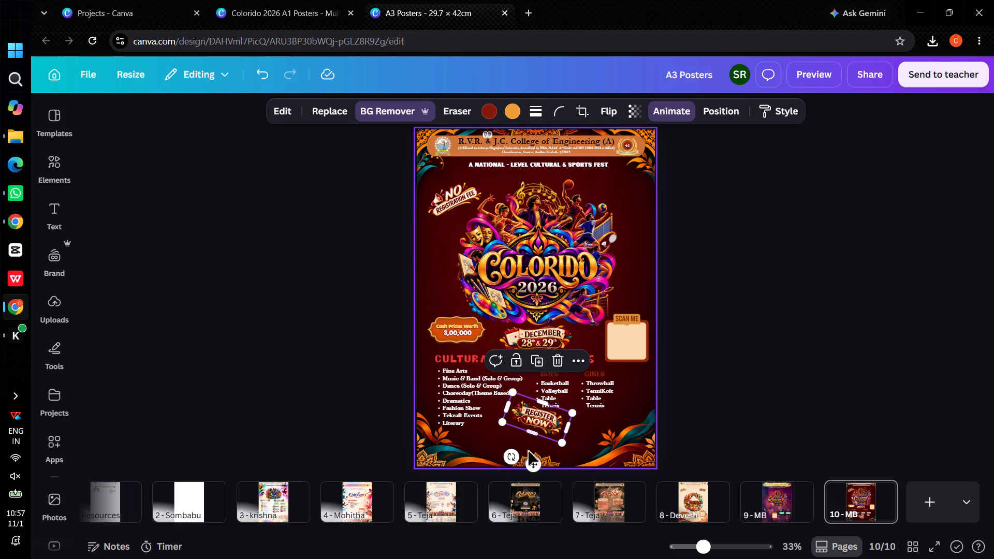
drag(511, 458, 524, 458)
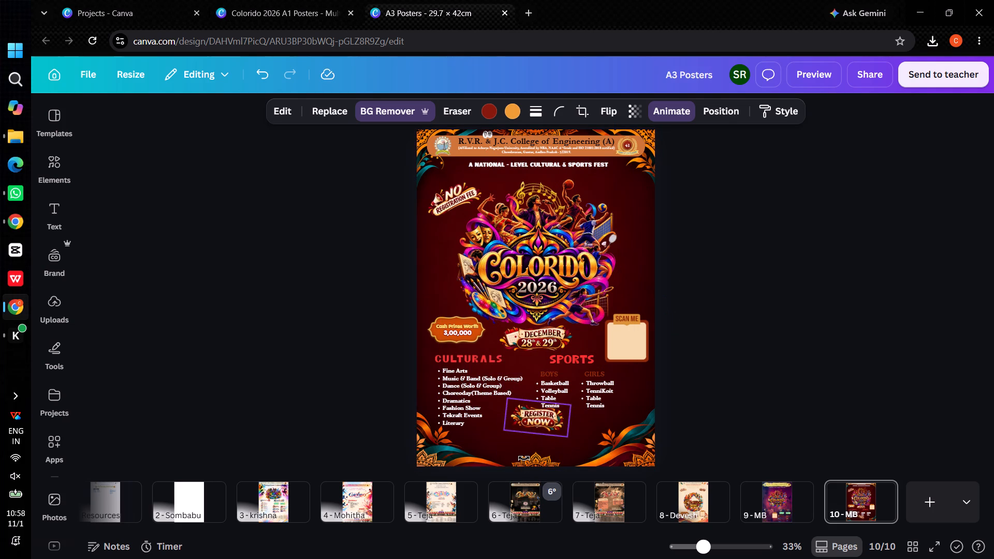
drag(524, 458, 526, 457)
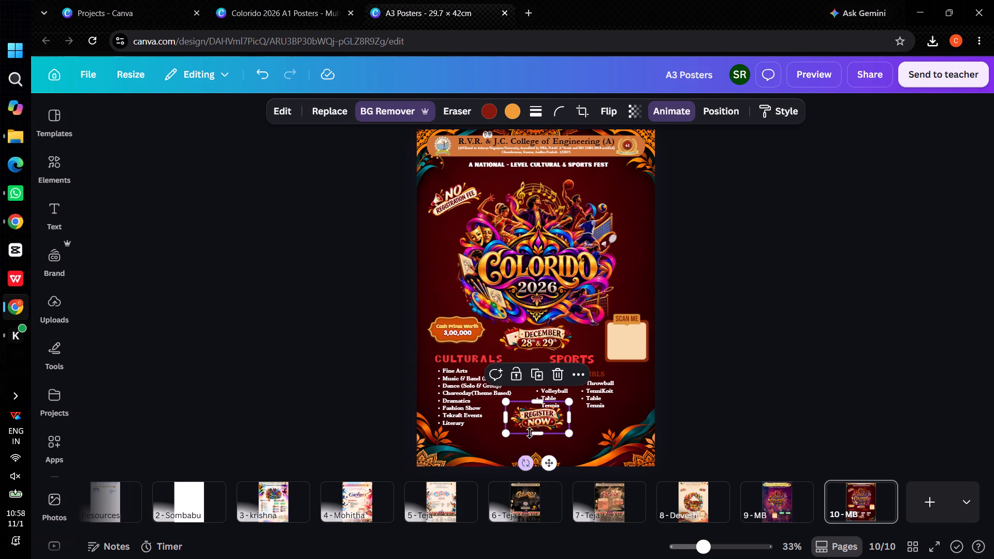
drag(532, 423, 530, 446)
Enlarge the Register Now badge to about 9.2 by 4.6 cm and align it to the page's horizontal centre.
drag(505, 427, 494, 427)
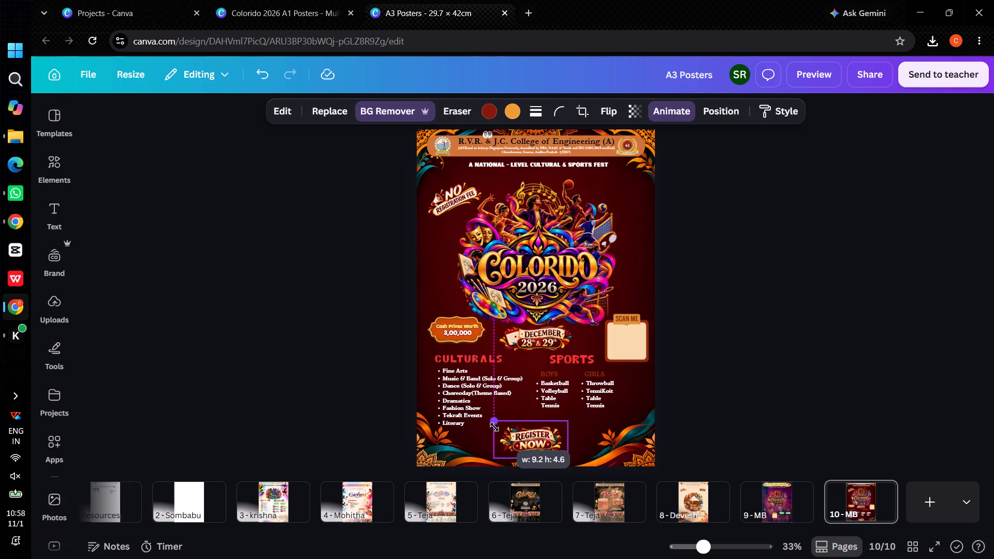
drag(494, 427, 493, 428)
right_click(538, 442)
click(633, 271)
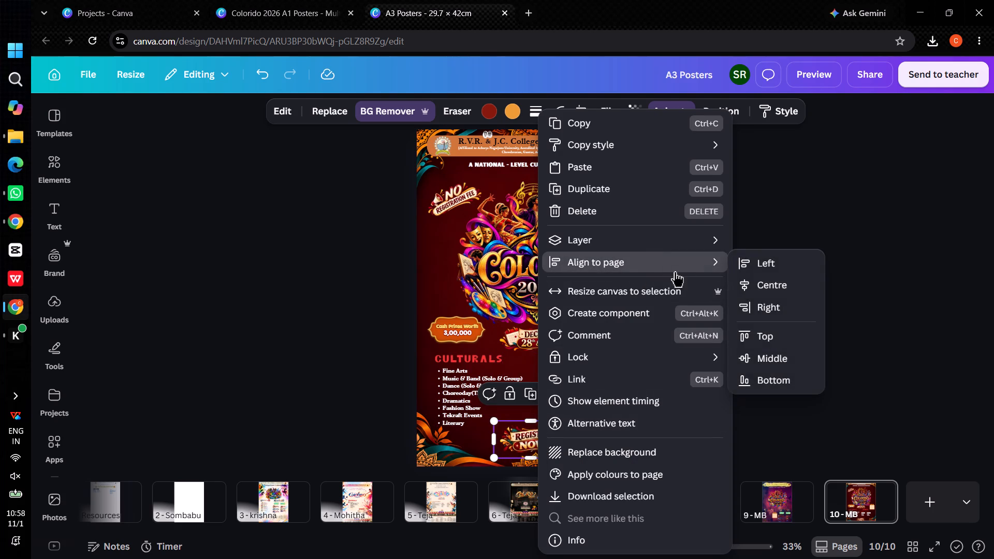
click(743, 287)
double_click(759, 277)
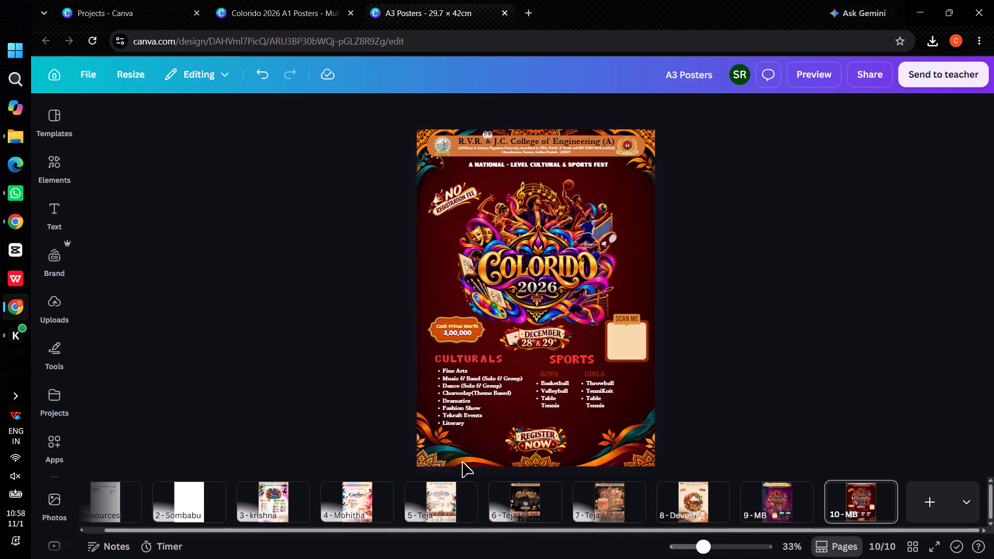
Shrink the Register Now badge slightly and align it to the page's horizontal centre again.
click(518, 437)
drag(499, 424, 501, 426)
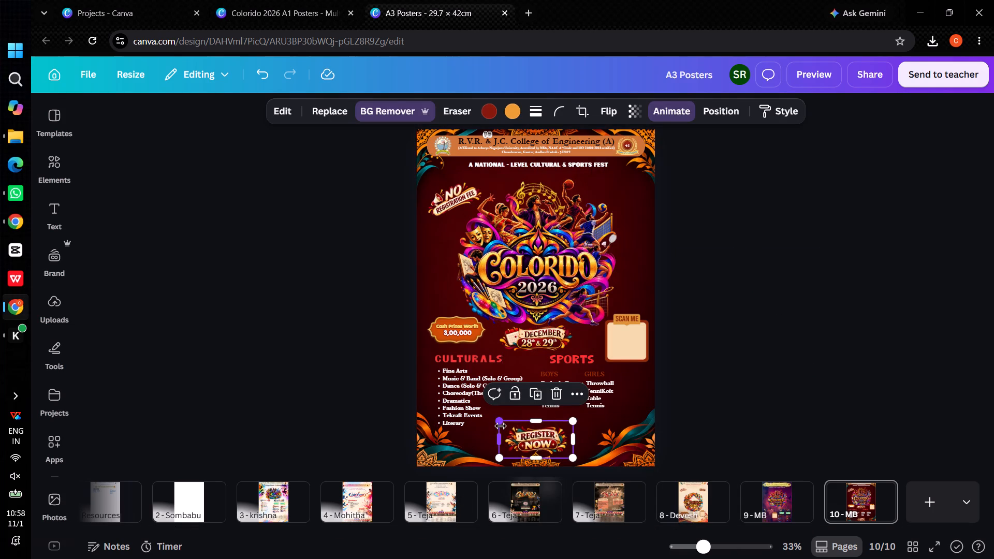
drag(501, 426, 504, 428)
right_click(547, 439)
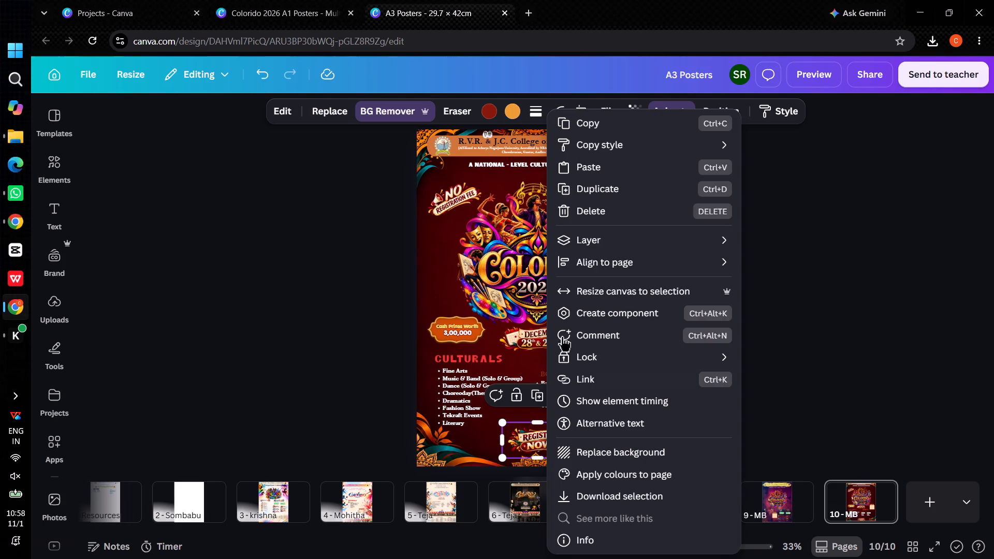
click(628, 267)
click(771, 287)
double_click(811, 281)
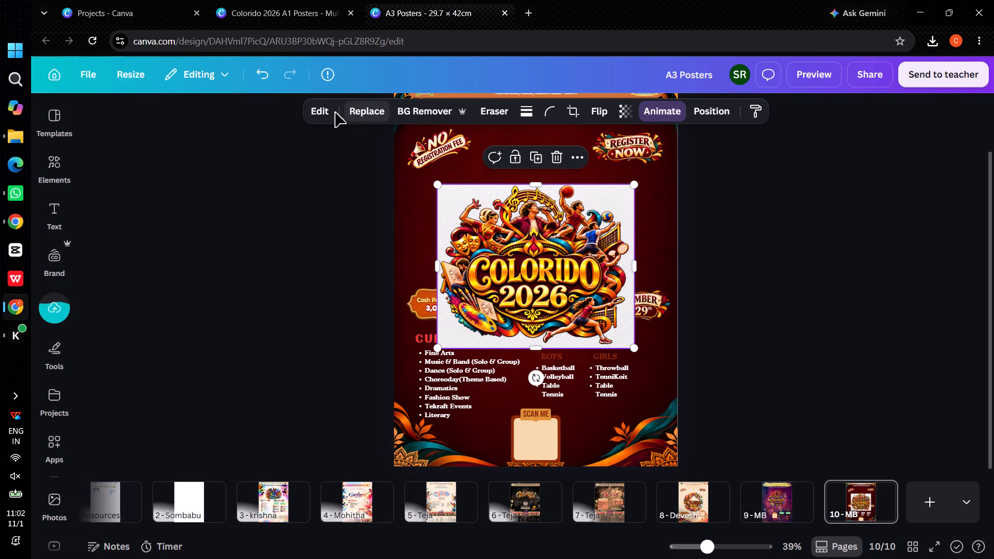
Remove the background from the pasted Colorido 2026 emblem with BG Remover.
click(328, 113)
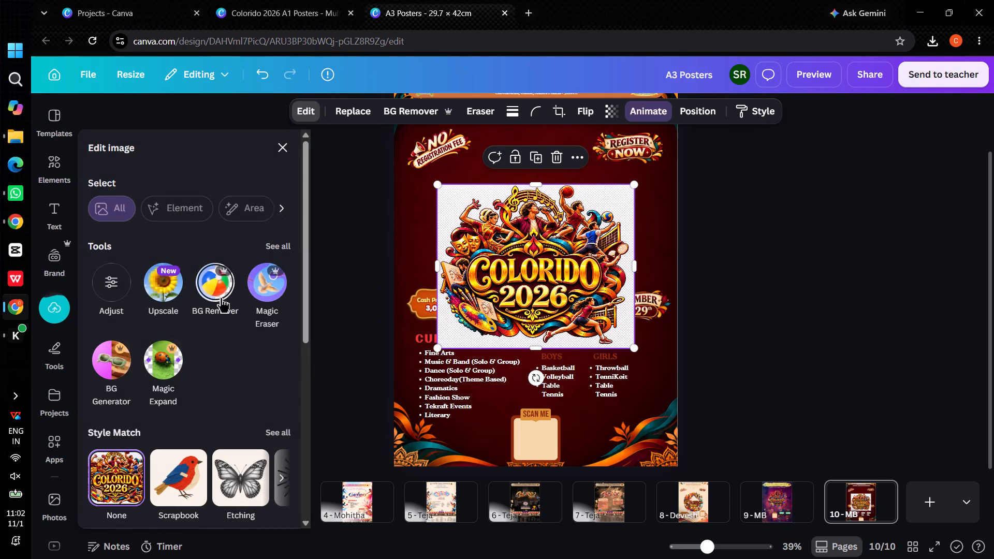
click(222, 297)
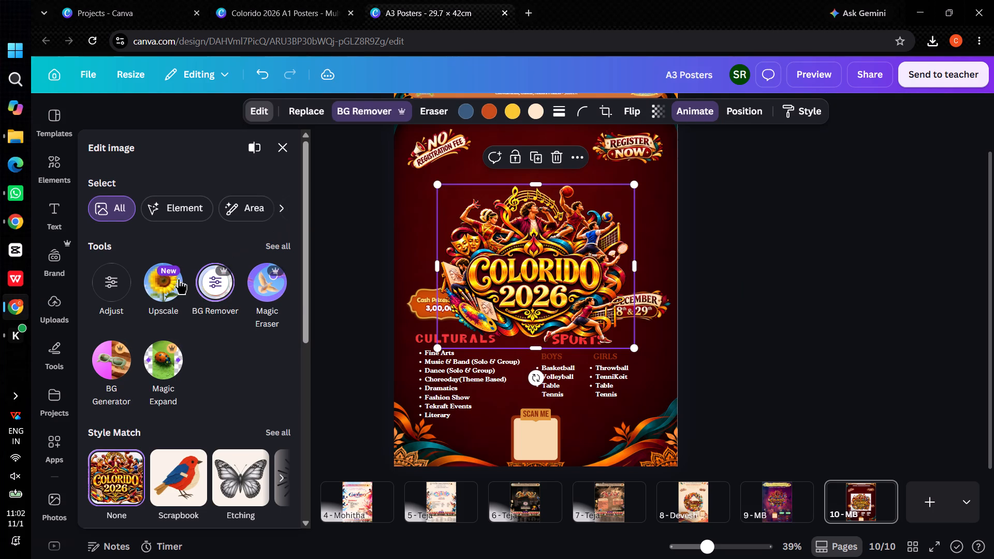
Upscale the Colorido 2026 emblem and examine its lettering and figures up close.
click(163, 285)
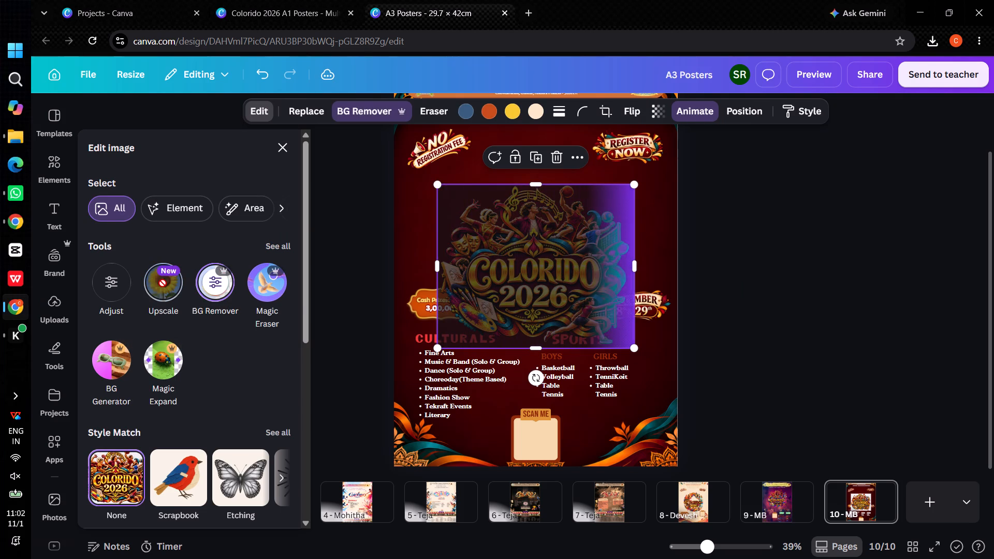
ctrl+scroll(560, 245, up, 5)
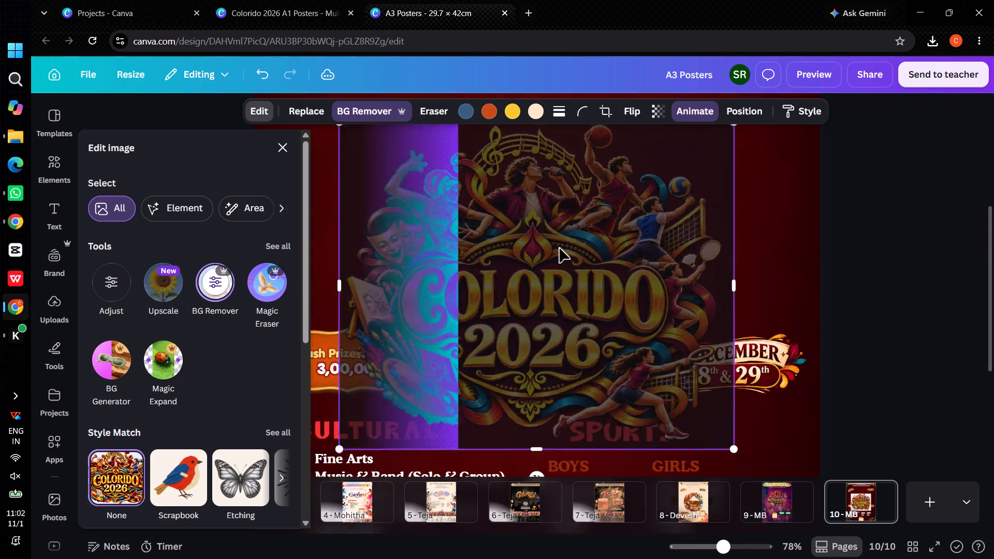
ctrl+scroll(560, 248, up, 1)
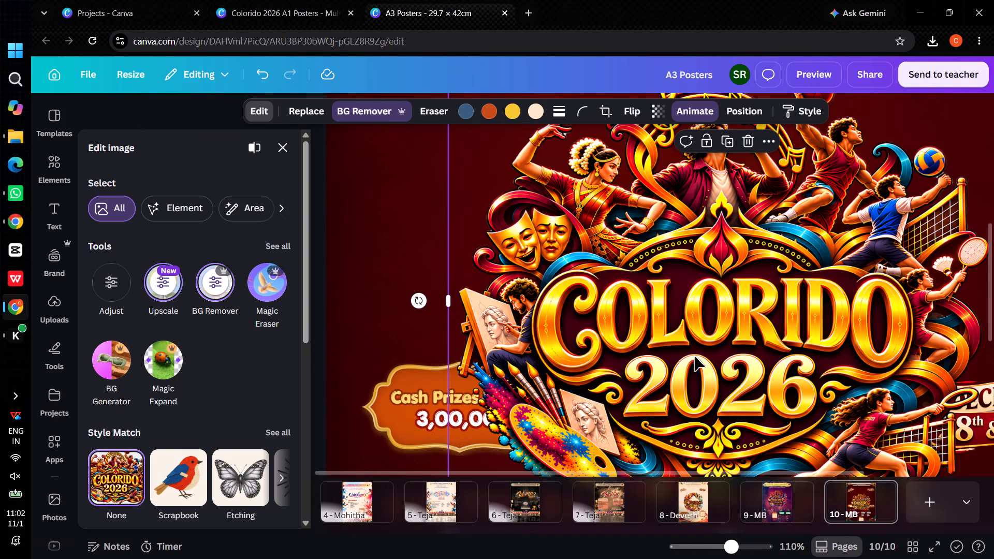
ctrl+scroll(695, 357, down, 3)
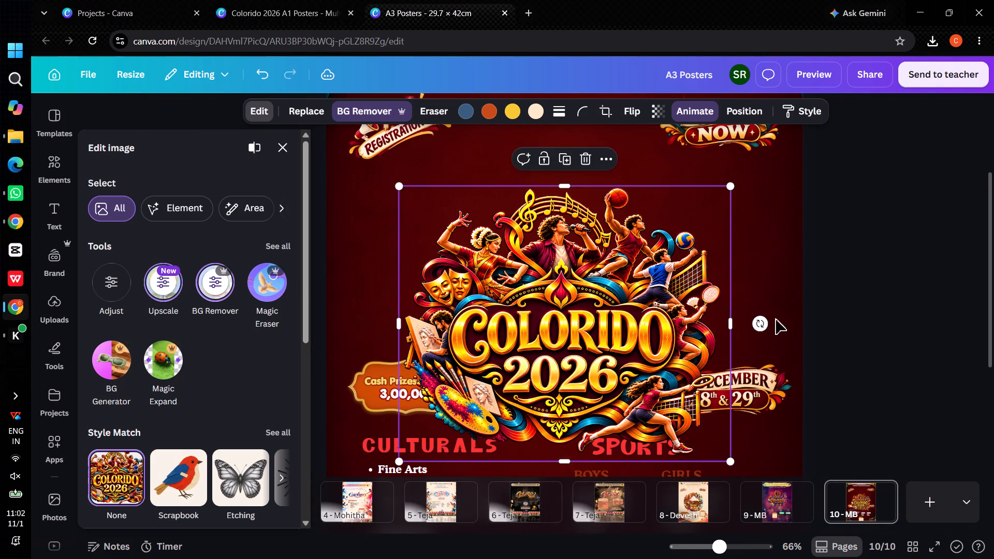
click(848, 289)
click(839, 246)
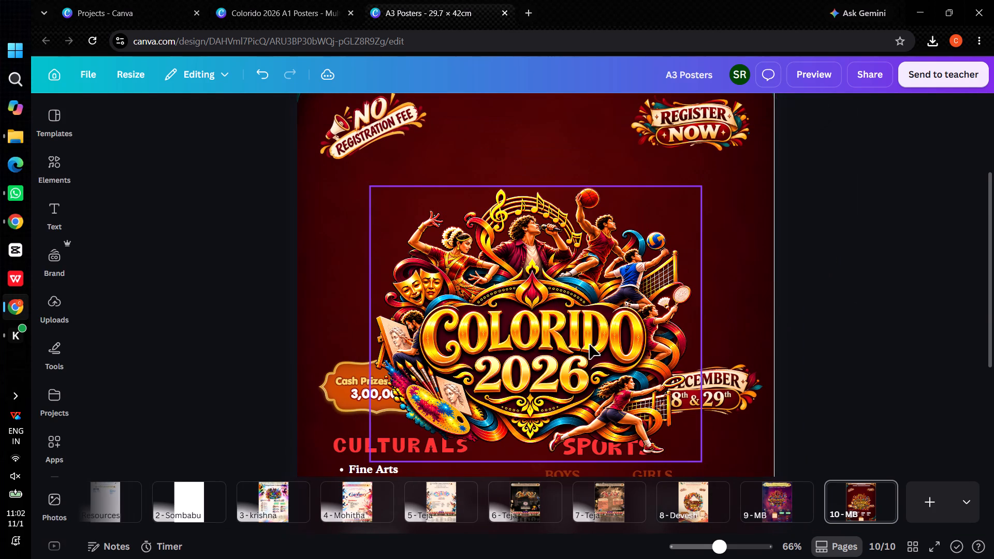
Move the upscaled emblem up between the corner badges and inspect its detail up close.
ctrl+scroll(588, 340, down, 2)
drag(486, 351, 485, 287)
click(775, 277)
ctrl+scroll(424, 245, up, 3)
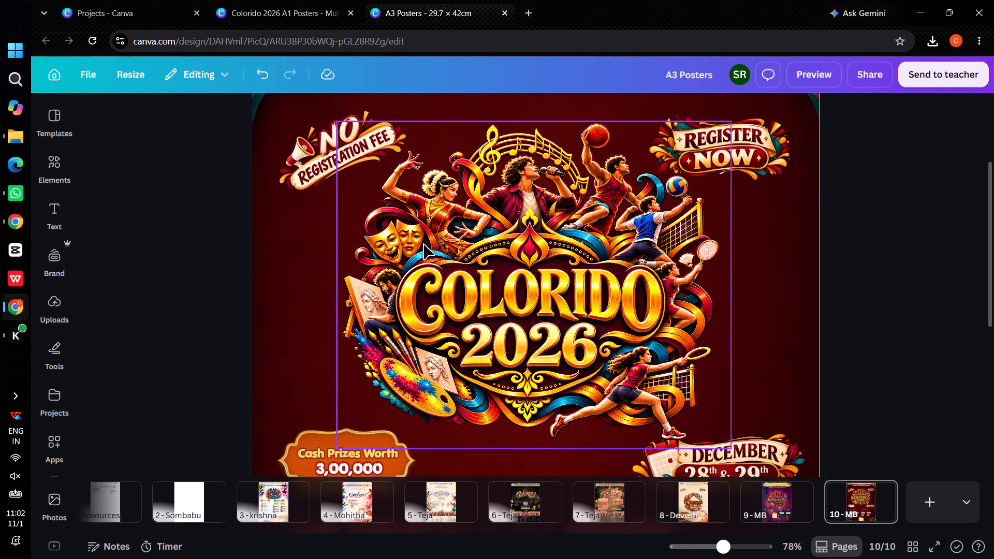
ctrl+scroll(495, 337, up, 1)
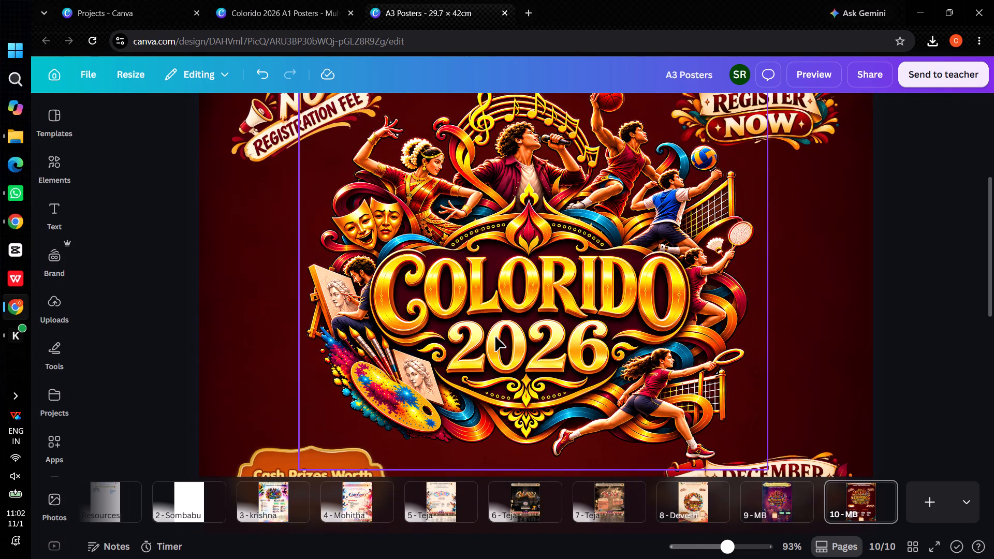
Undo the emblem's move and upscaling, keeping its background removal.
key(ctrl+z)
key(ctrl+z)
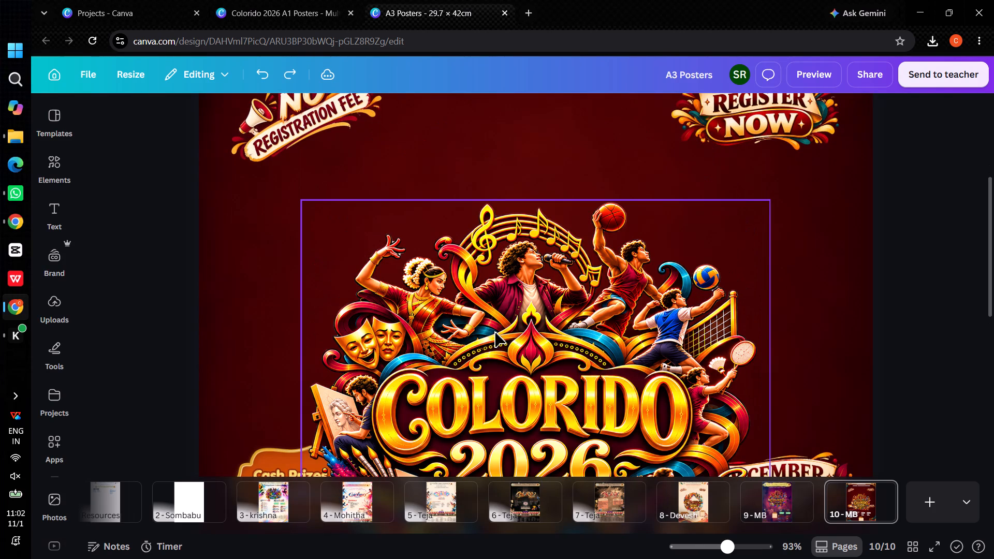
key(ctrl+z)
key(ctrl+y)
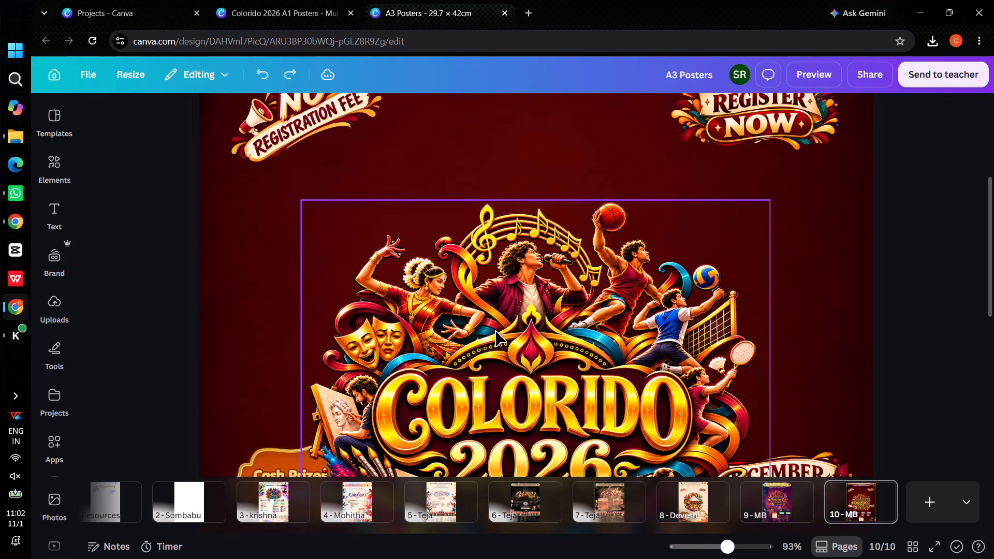
Move the Colorido 2026 emblem up and centre it horizontally between the upper and lower badges.
ctrl+scroll(496, 331, down, 3)
ctrl+scroll(727, 260, down, 2)
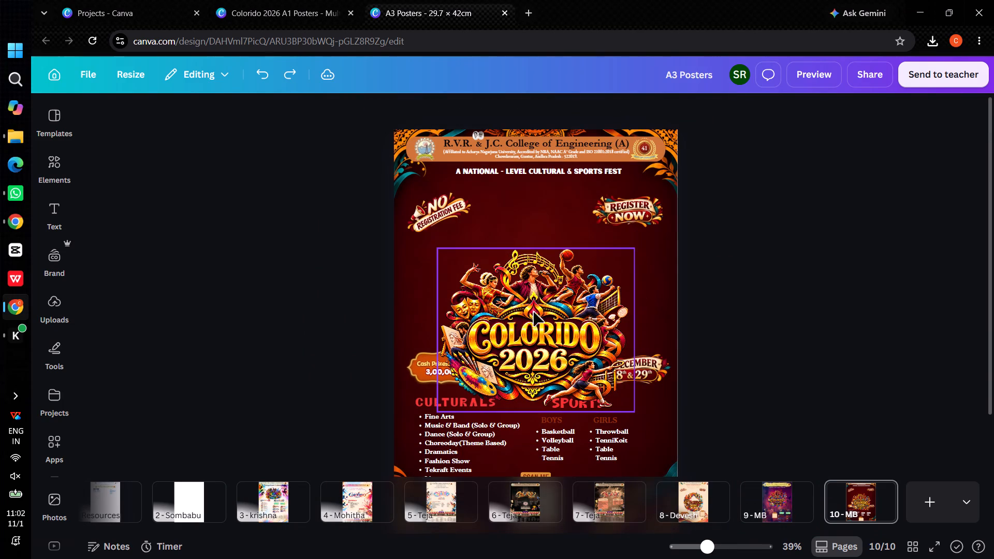
drag(503, 329, 504, 282)
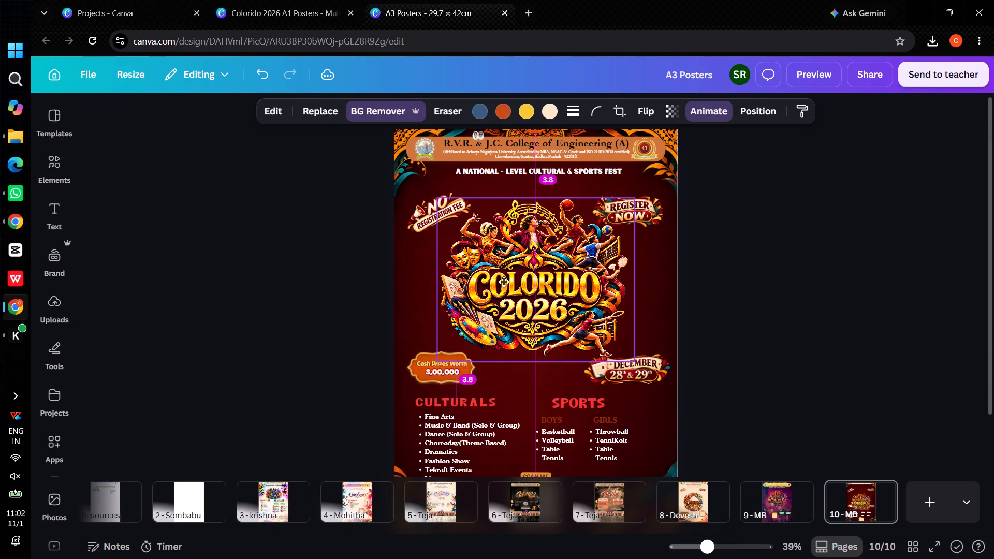
Enlarge the Colorido 2026 emblem slightly from its lower-left corner and align it to the page's horizontal centre.
drag(504, 282, 504, 282)
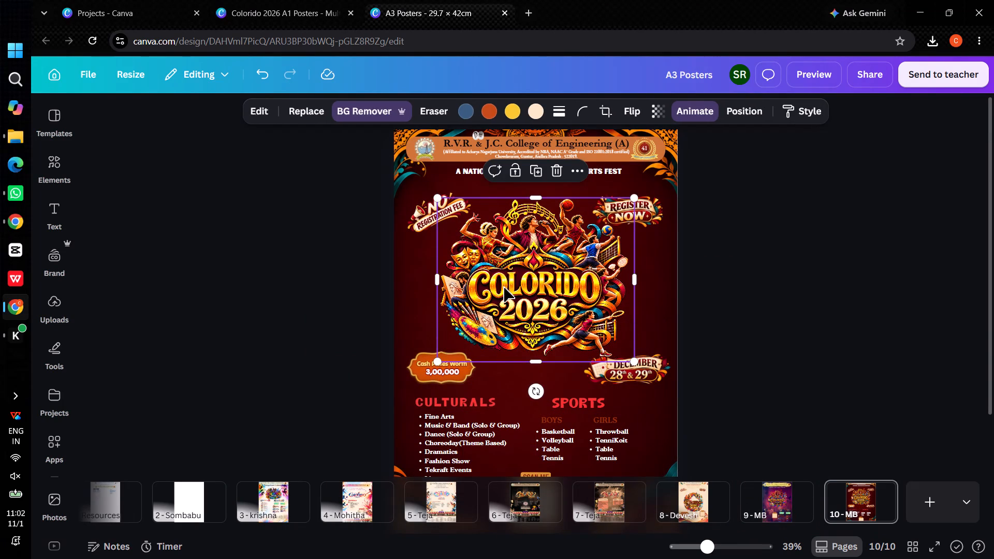
click(972, 285)
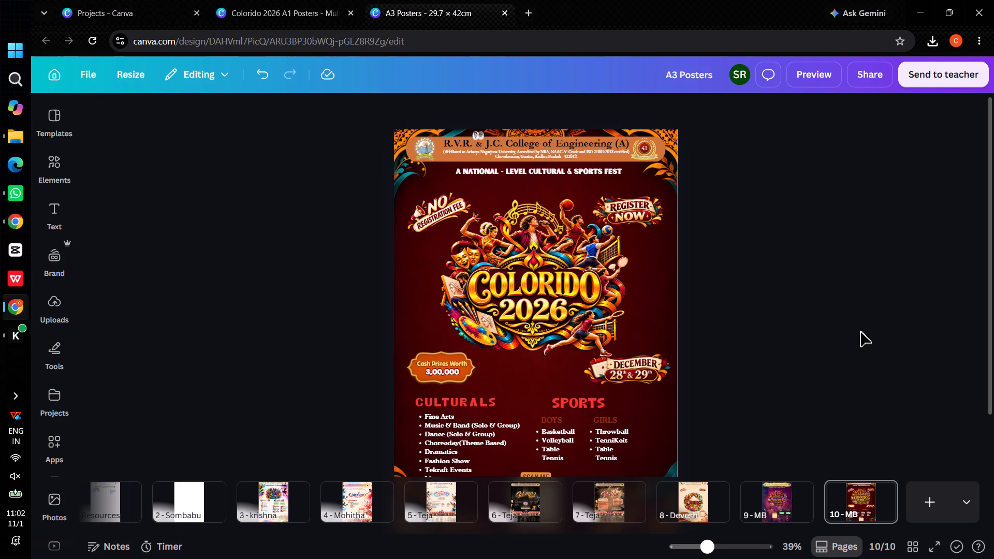
click(515, 331)
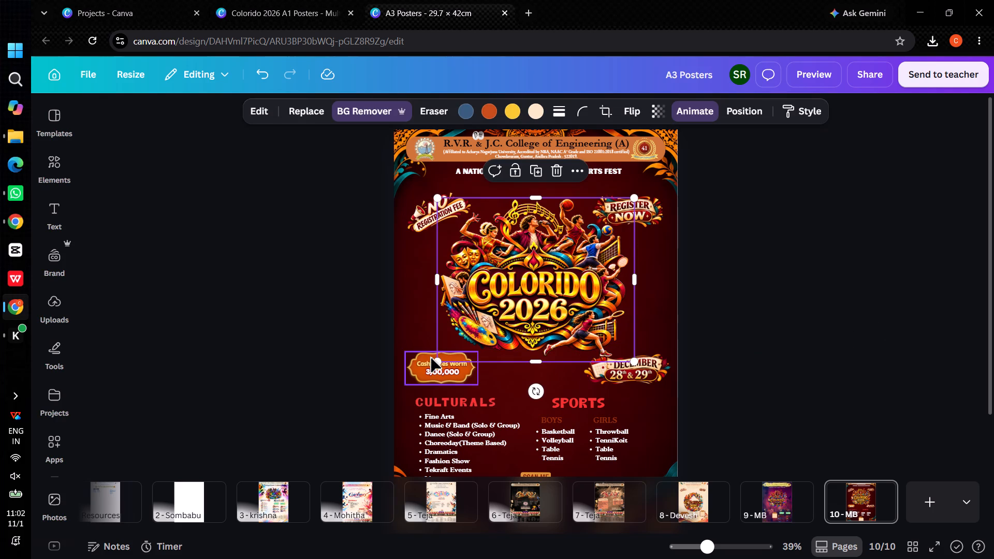
drag(434, 360, 427, 366)
right_click(510, 296)
click(621, 263)
click(722, 282)
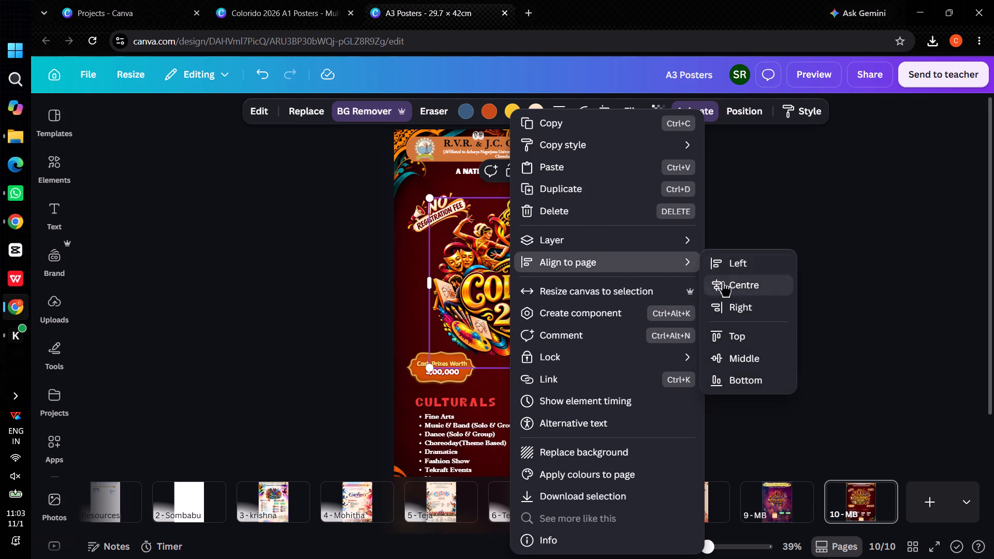
double_click(792, 274)
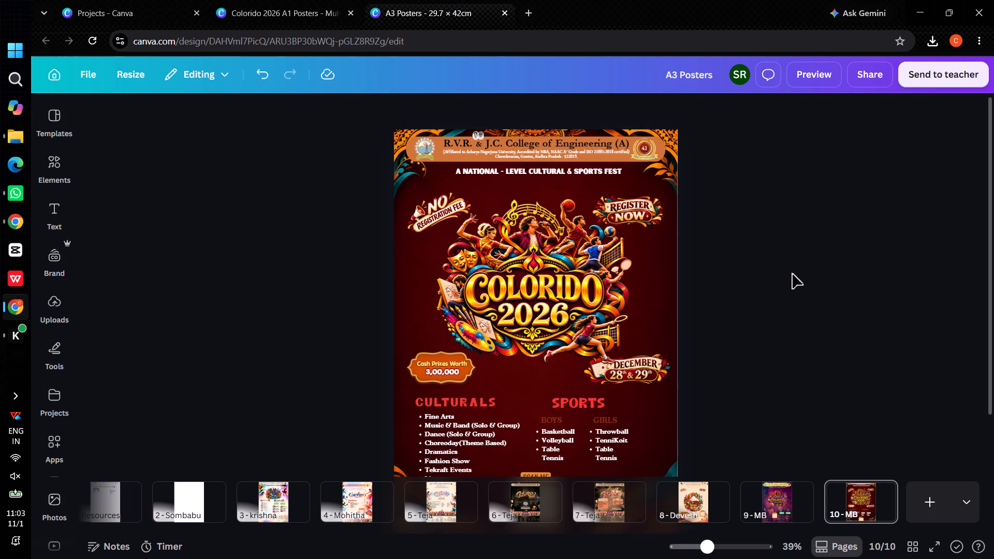
Move the December 28th & 29th badge slightly down so it sits clear of the enlarged emblem.
drag(637, 373, 636, 380)
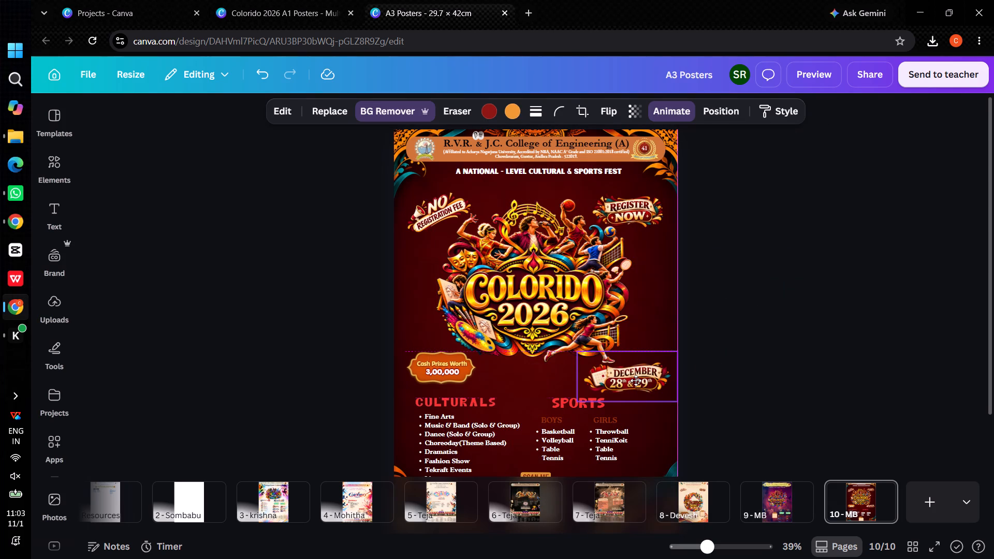
drag(636, 380, 636, 381)
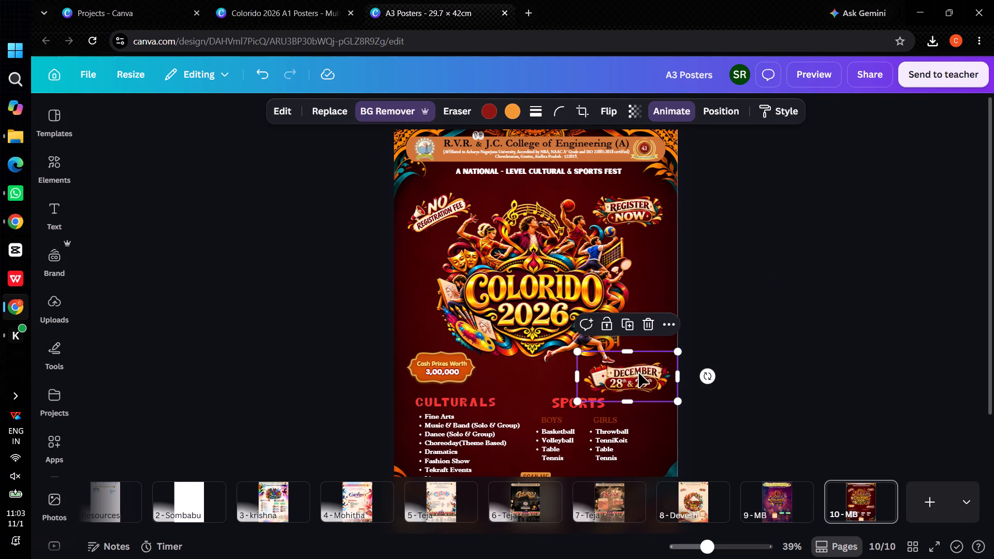
click(756, 257)
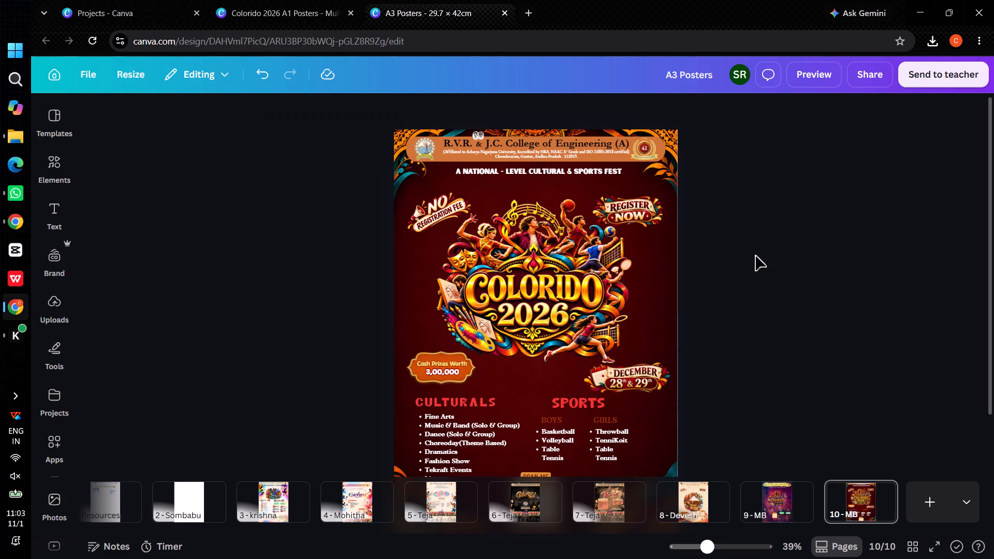
Examine the emblem's detail up close and its spacing from the surrounding badges and headings on page 10.
ctrl+scroll(519, 293, up, 4)
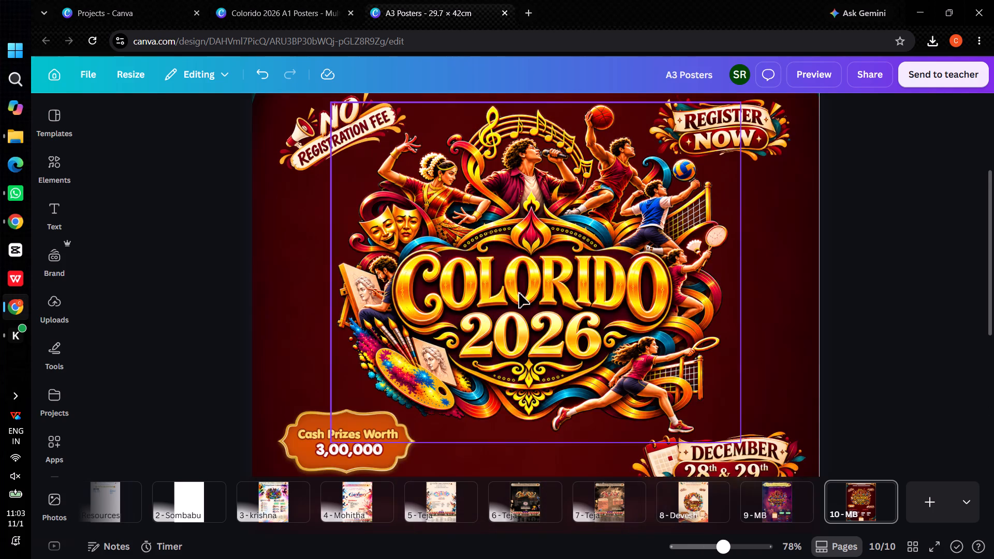
ctrl+scroll(519, 293, up, 3)
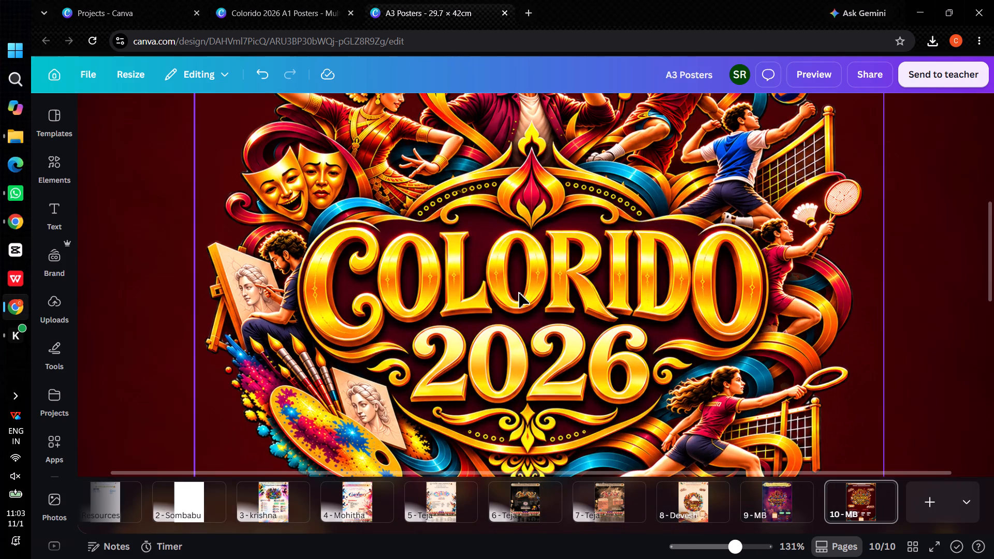
scroll(519, 293, down, 3)
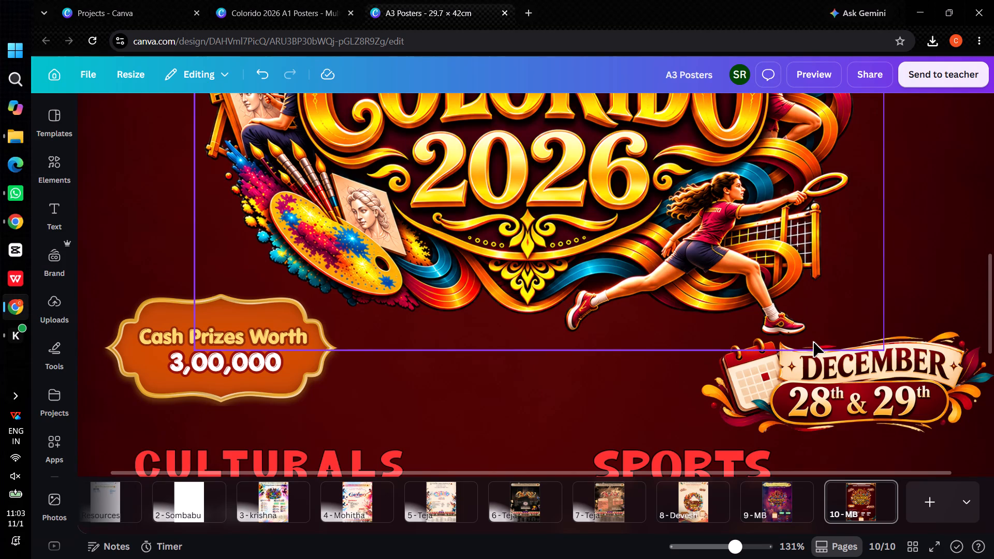
scroll(814, 343, up, 4)
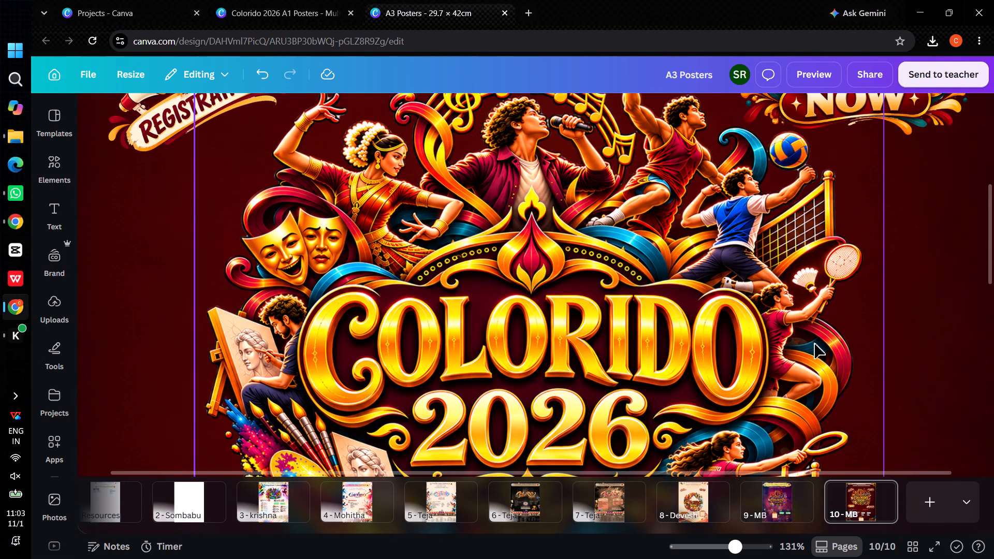
scroll(815, 344, up, 3)
scroll(815, 344, down, 3)
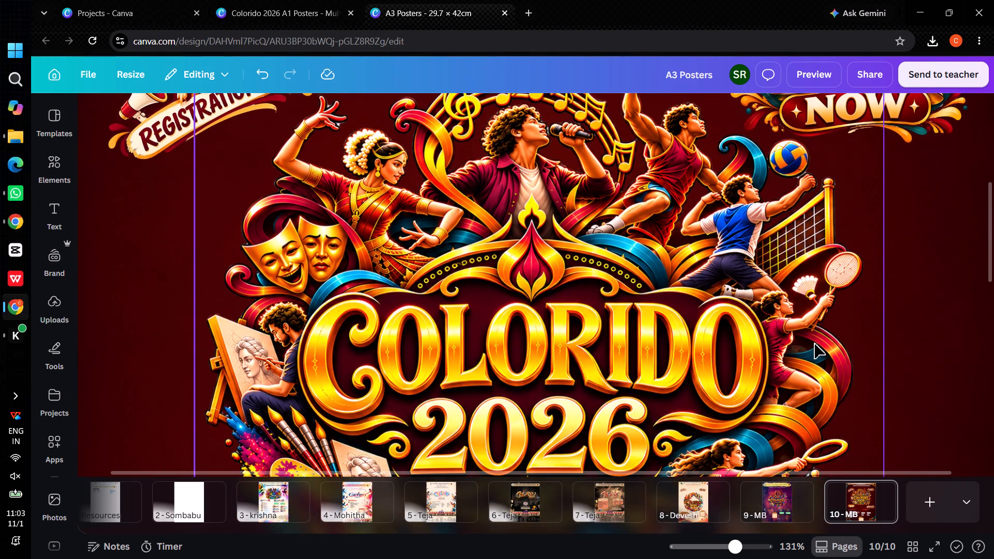
scroll(815, 344, up, 1)
scroll(815, 344, down, 4)
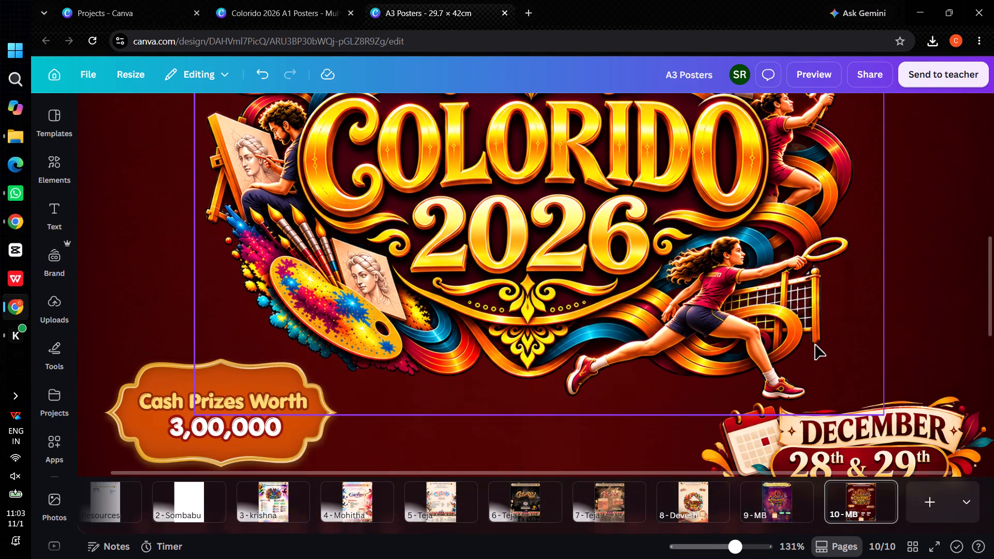
scroll(815, 345, up, 3)
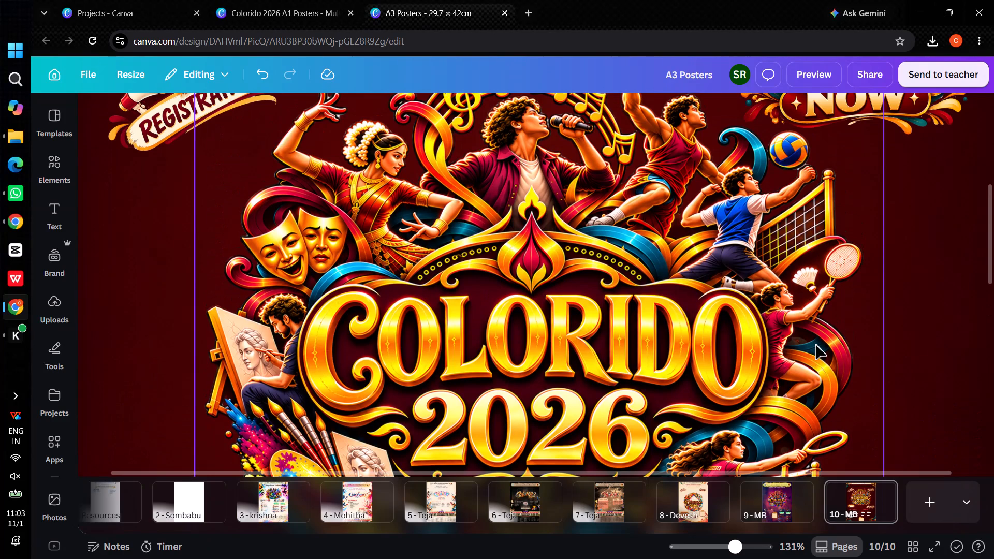
ctrl+scroll(816, 345, down, 4)
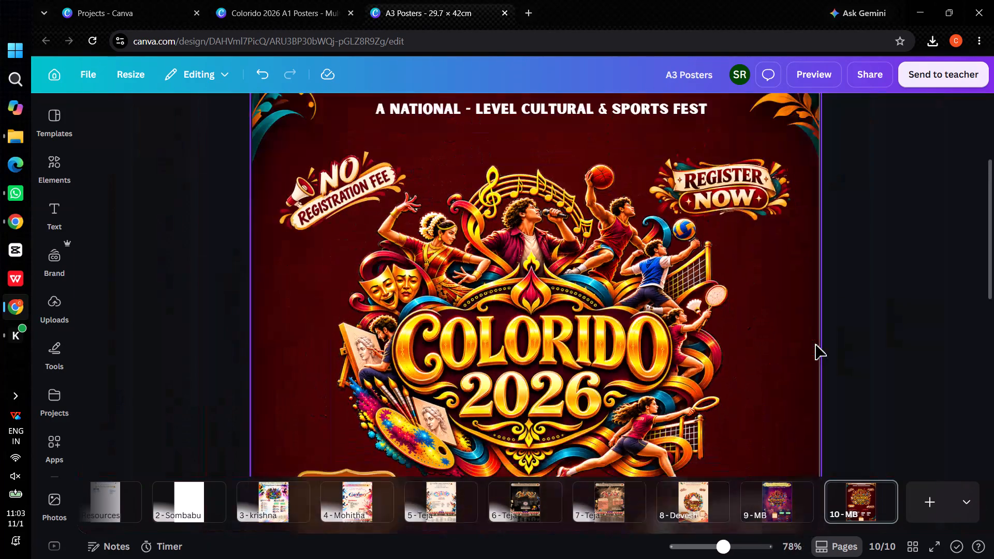
click(850, 334)
click(840, 277)
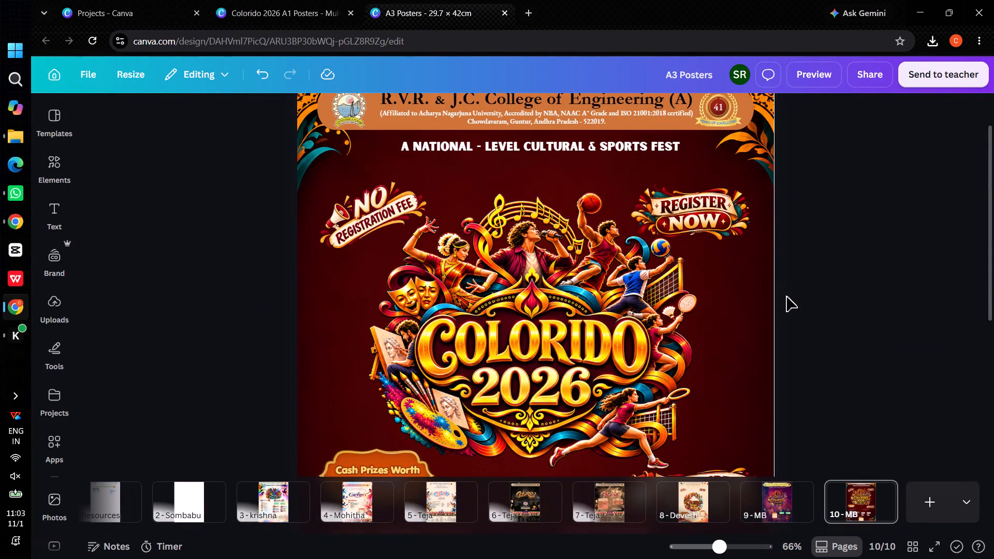
scroll(787, 297, down, 3)
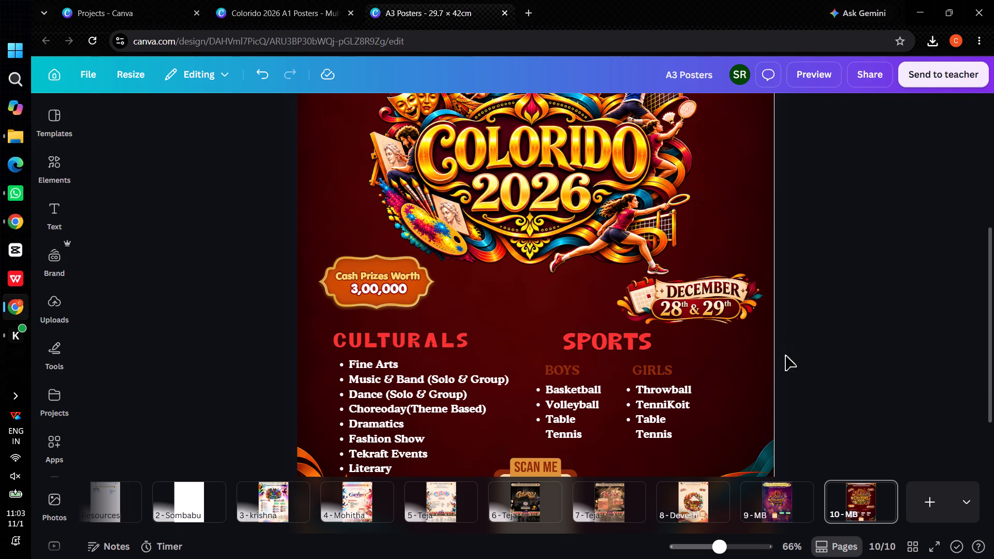
scroll(782, 346, up, 2)
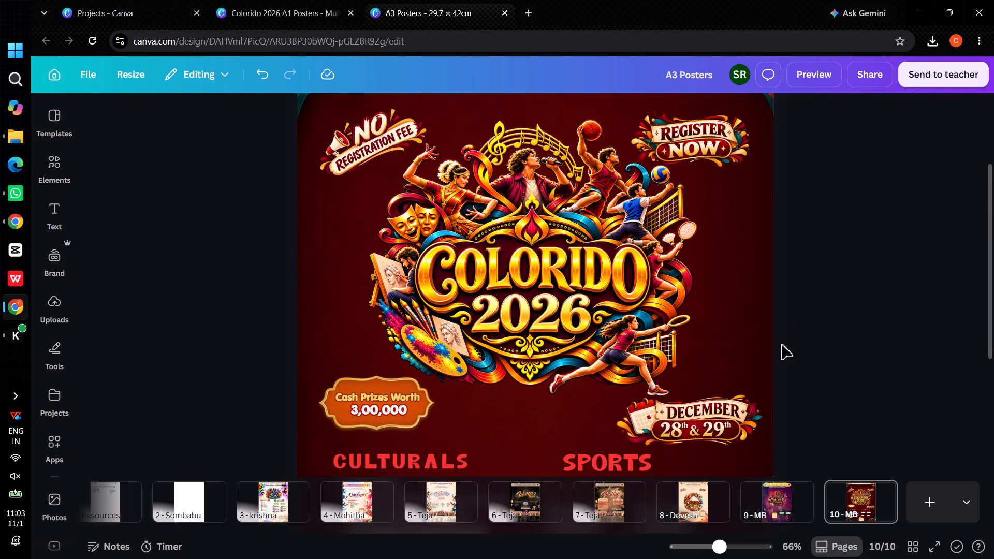
scroll(782, 330, up, 2)
scroll(782, 315, down, 3)
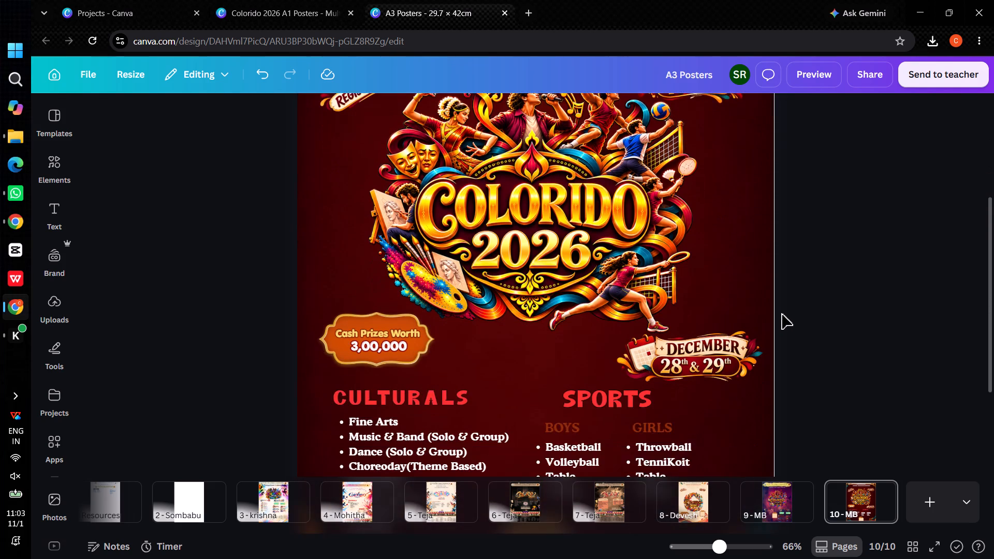
Recolour the CULTURALS heading's TypeCraft text with the gold sampled from the Cash Prizes badge's border.
scroll(782, 315, down, 2)
click(459, 268)
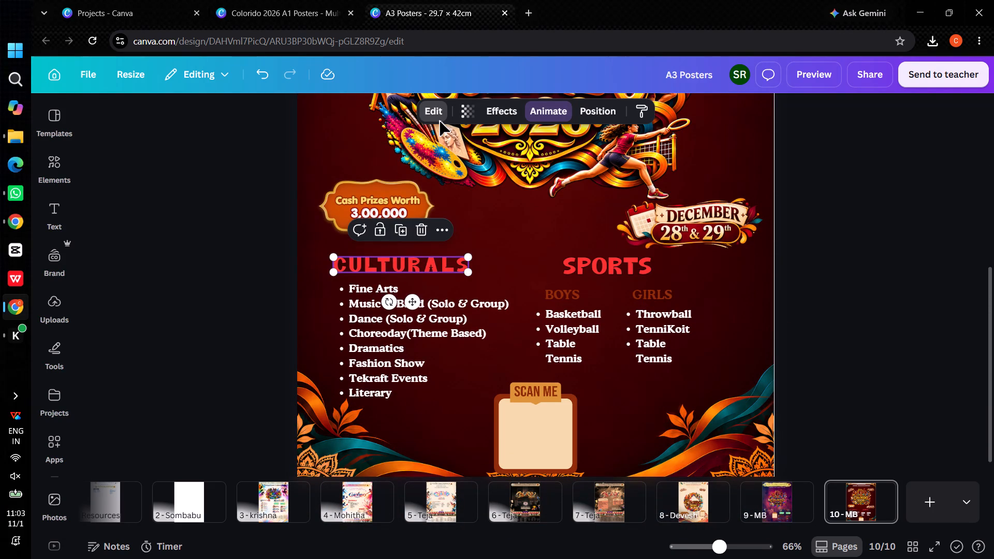
click(440, 113)
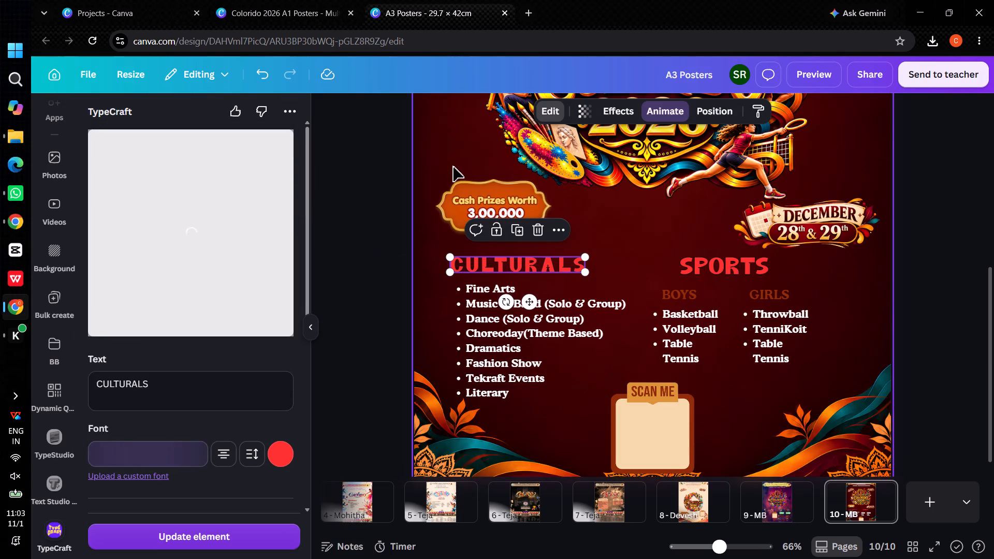
click(282, 457)
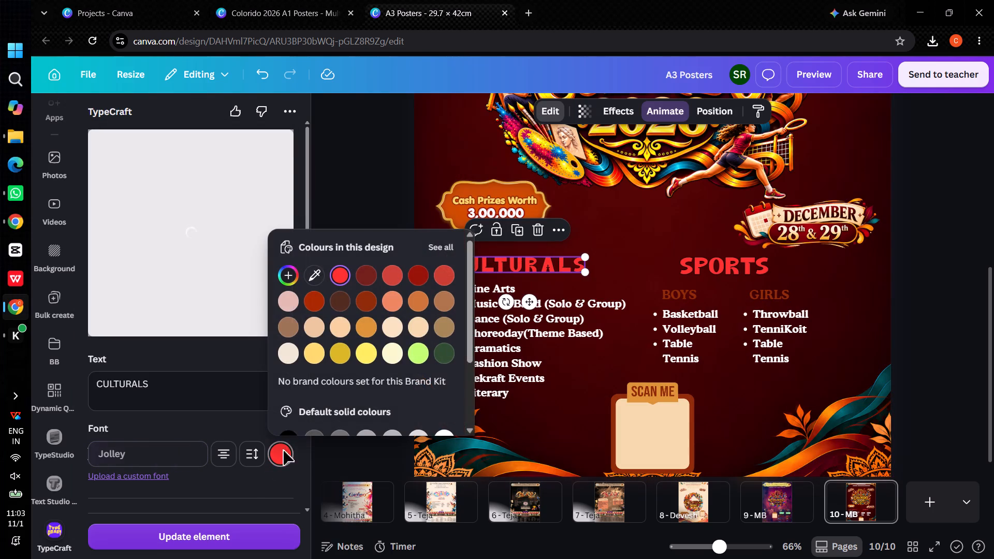
click(312, 276)
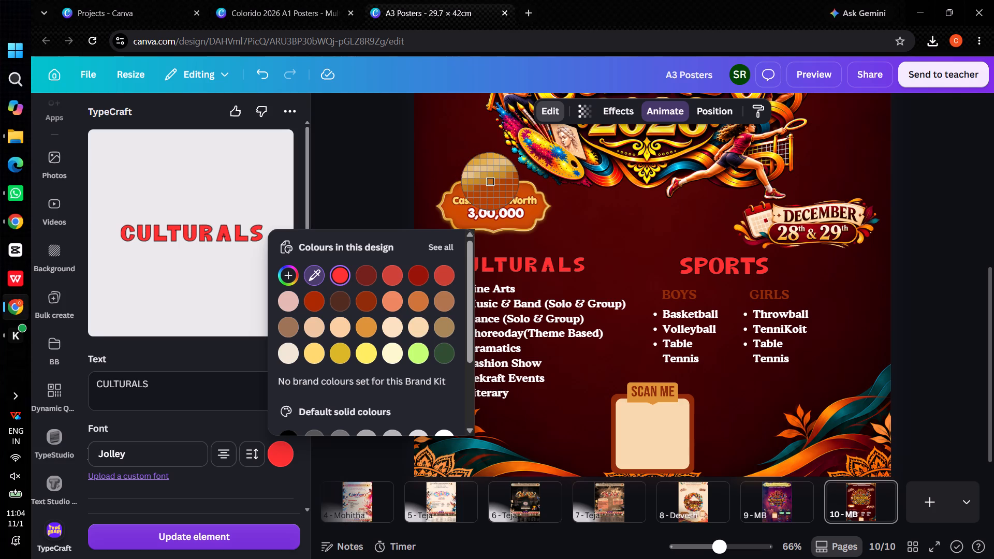
click(492, 180)
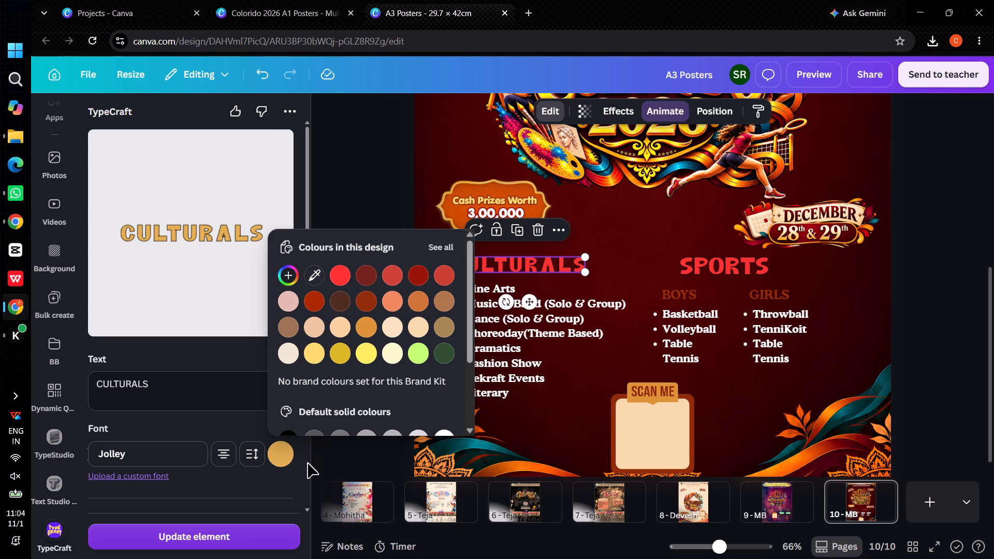
click(174, 431)
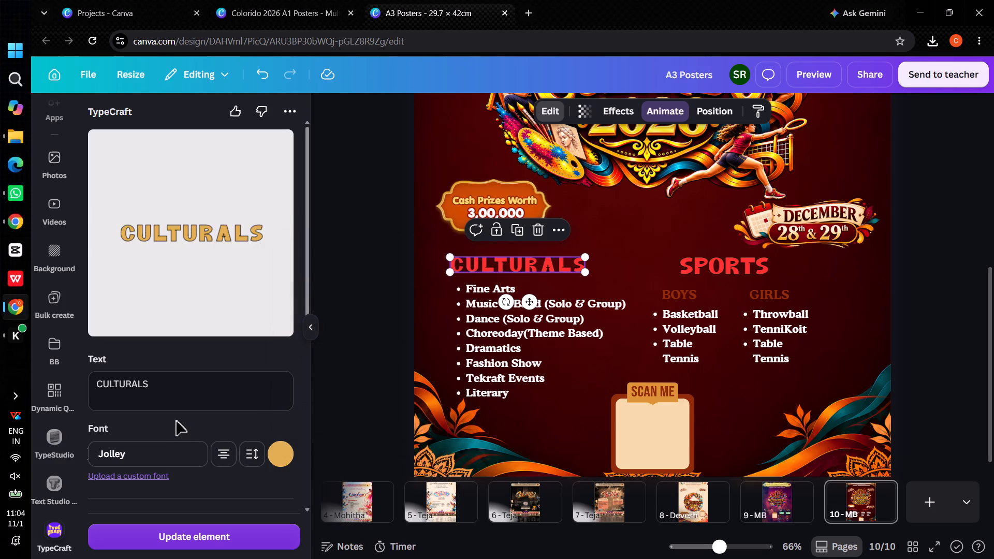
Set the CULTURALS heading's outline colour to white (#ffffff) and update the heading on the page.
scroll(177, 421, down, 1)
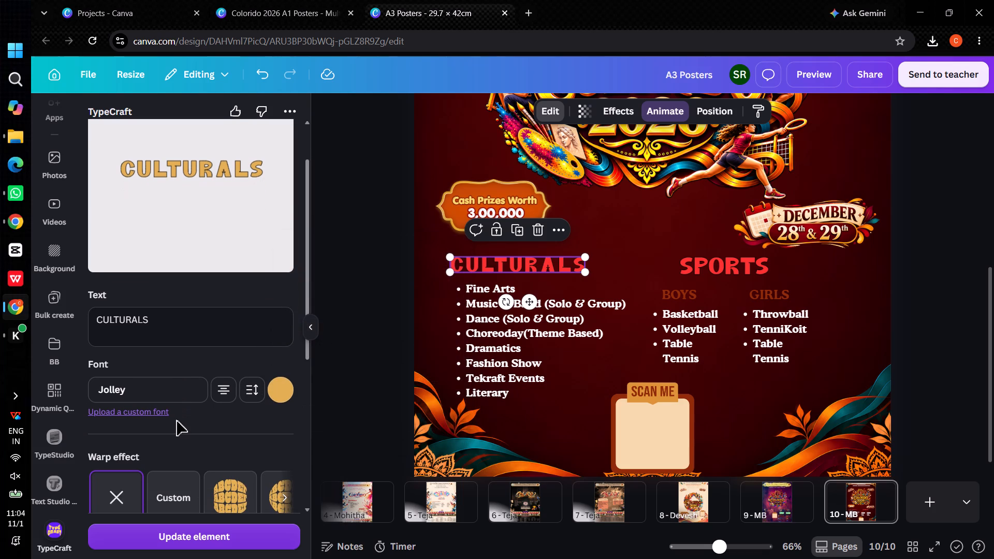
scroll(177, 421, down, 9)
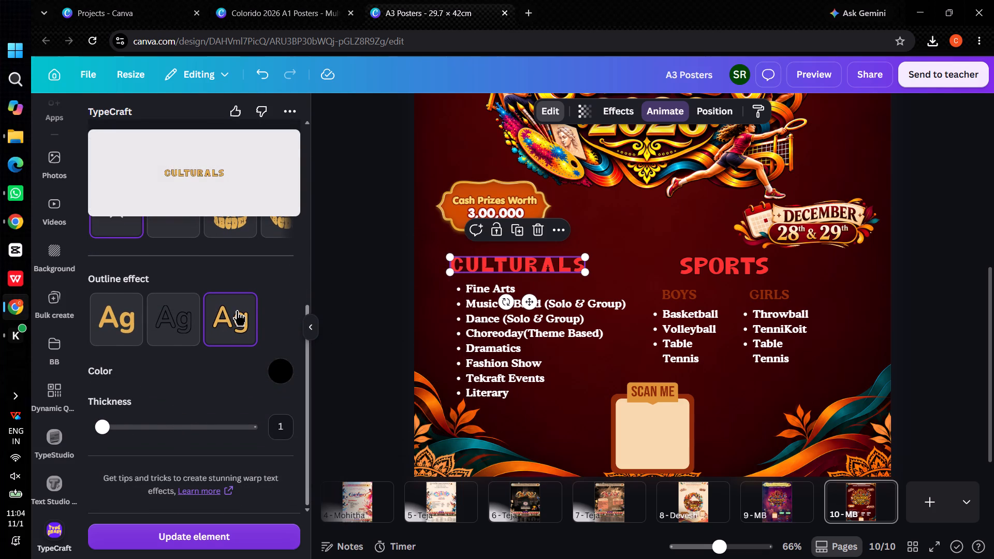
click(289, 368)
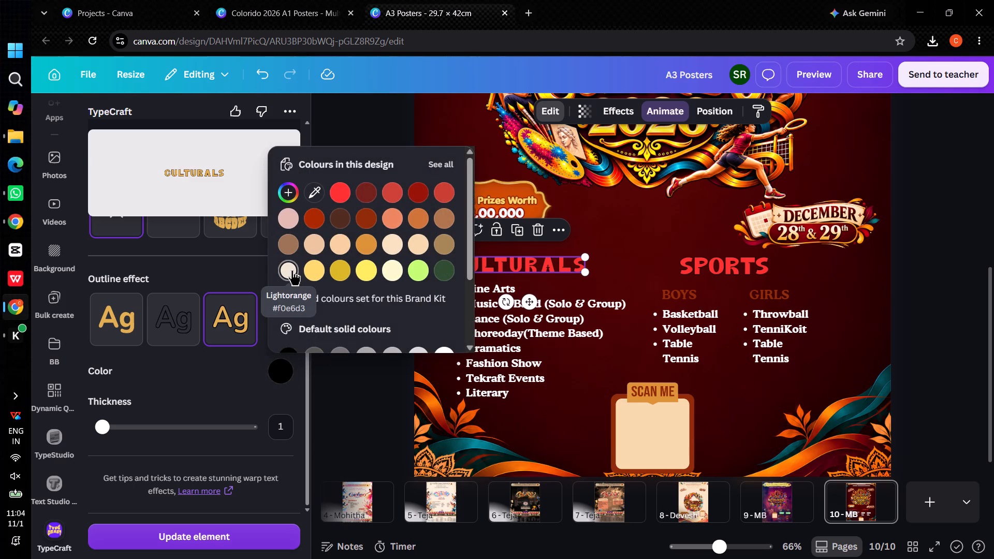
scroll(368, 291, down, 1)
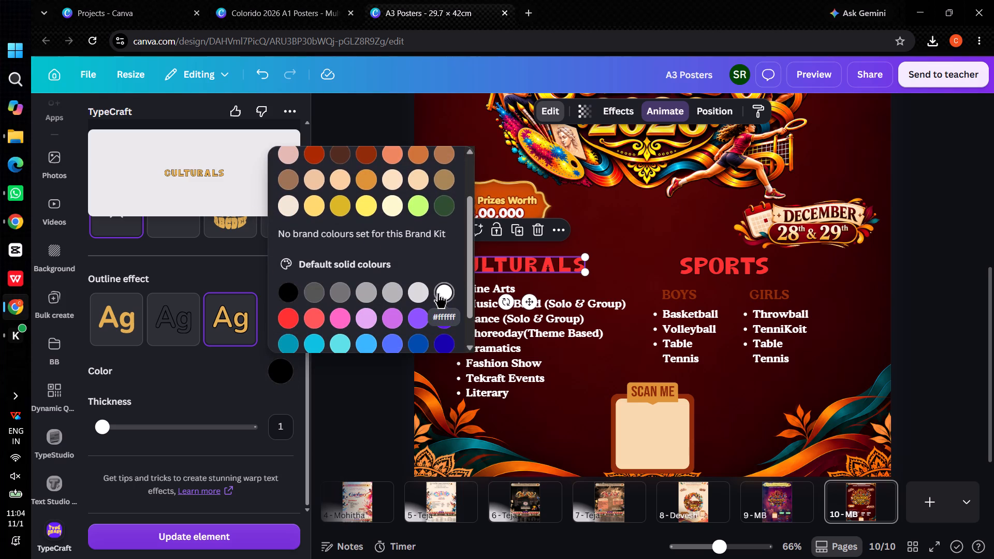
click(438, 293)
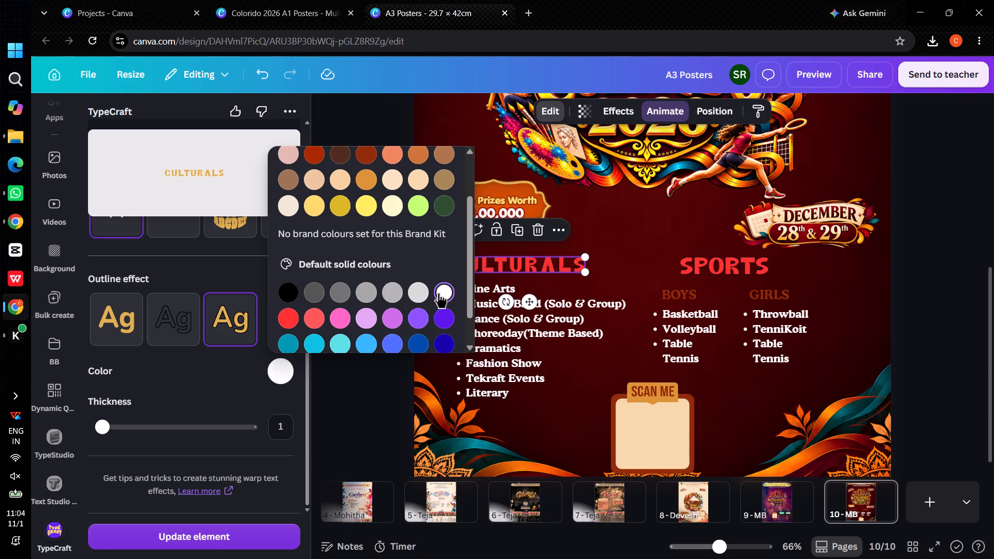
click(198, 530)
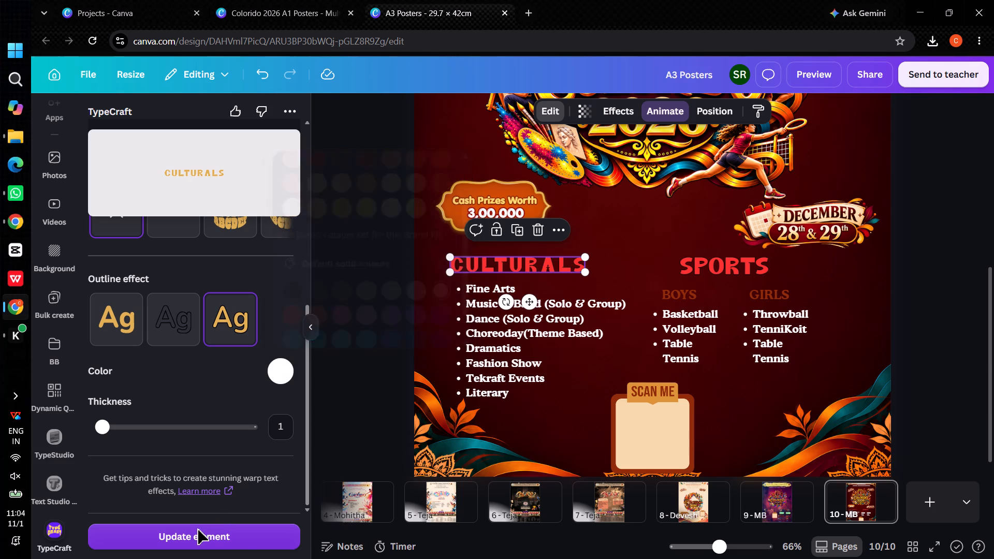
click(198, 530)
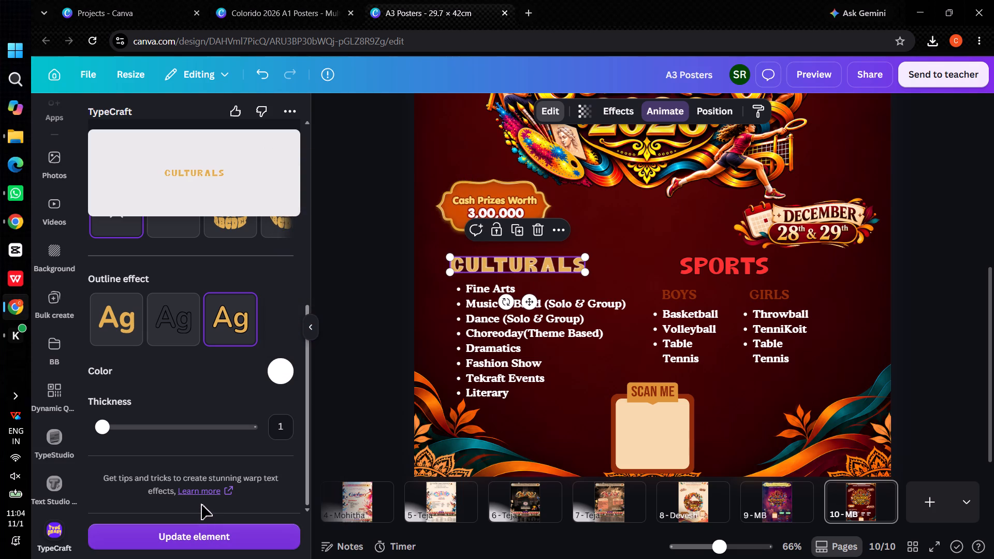
Remove the outline effect from the CULTURALS heading and update the heading on the page.
click(122, 337)
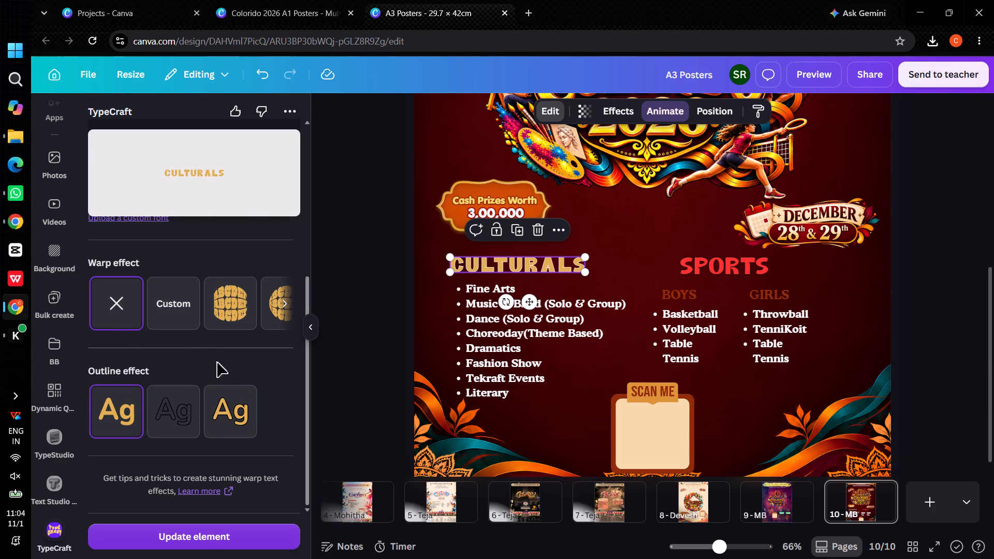
scroll(218, 391, down, 3)
click(210, 534)
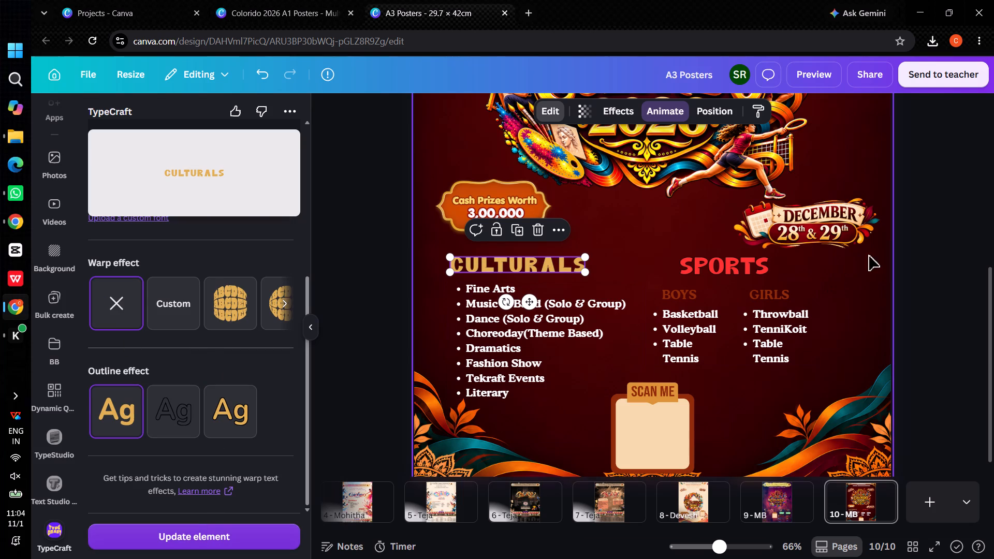
Recolour the SPORTS heading's TypeCraft text with the CULTURALS heading's gold, #E0AE51.
double_click(910, 252)
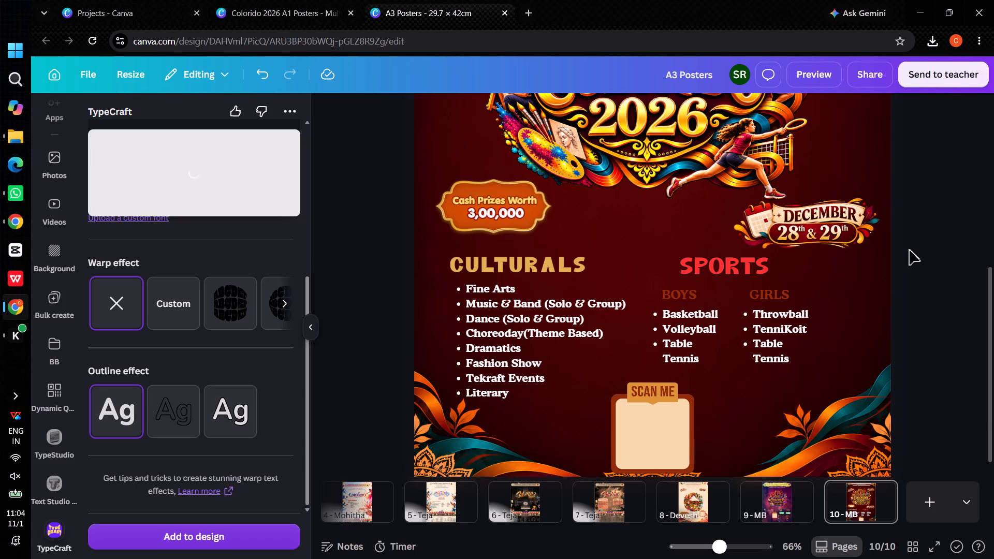
click(714, 264)
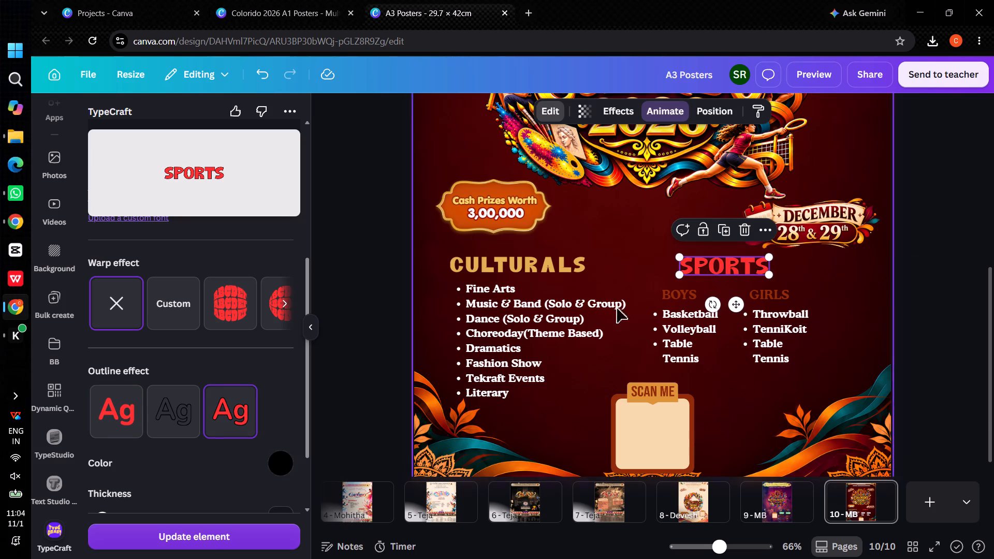
click(107, 425)
scroll(232, 390, up, 4)
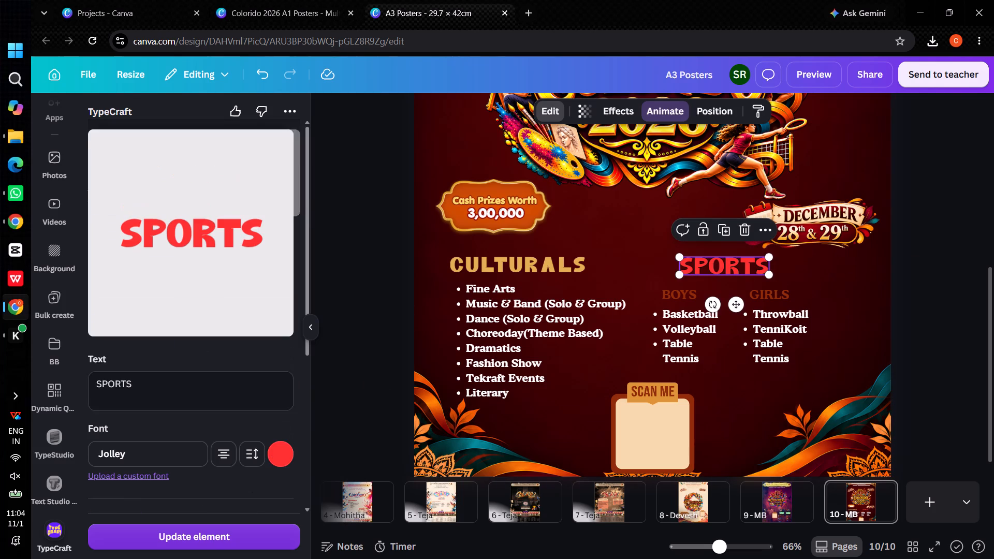
click(278, 462)
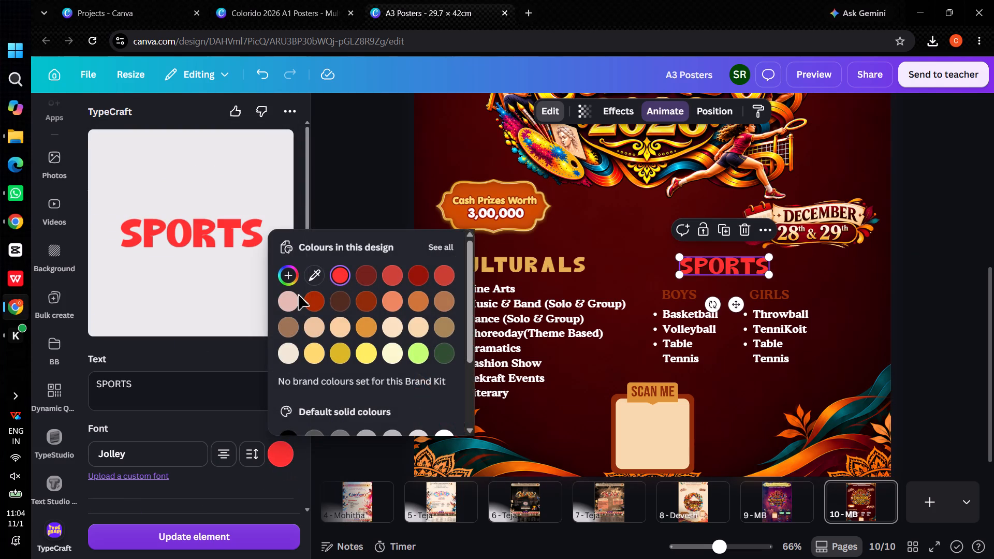
click(505, 267)
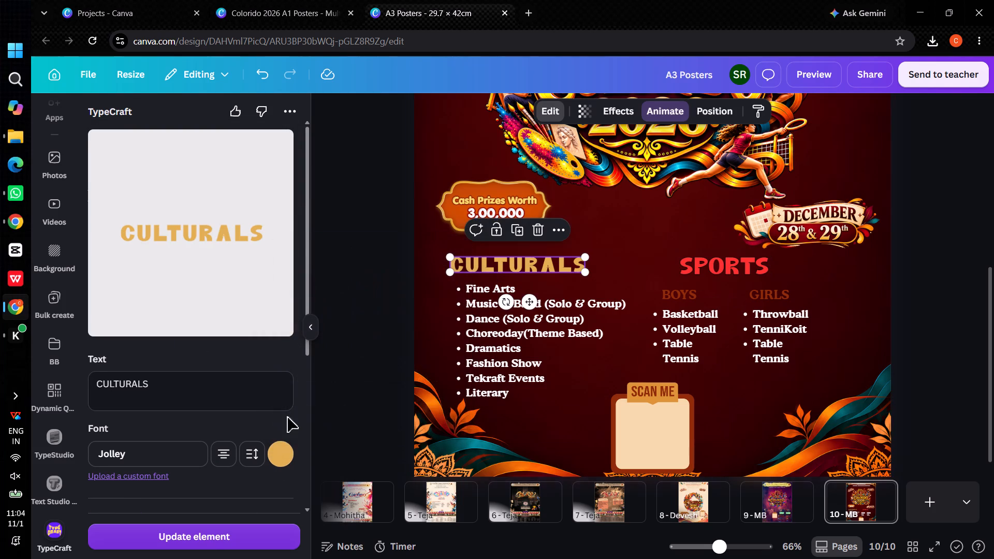
click(274, 451)
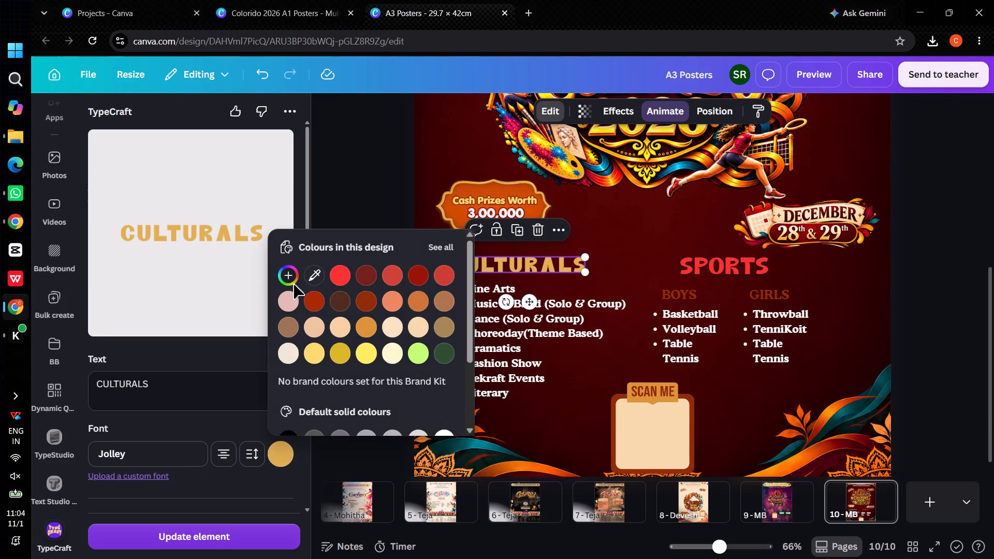
click(290, 276)
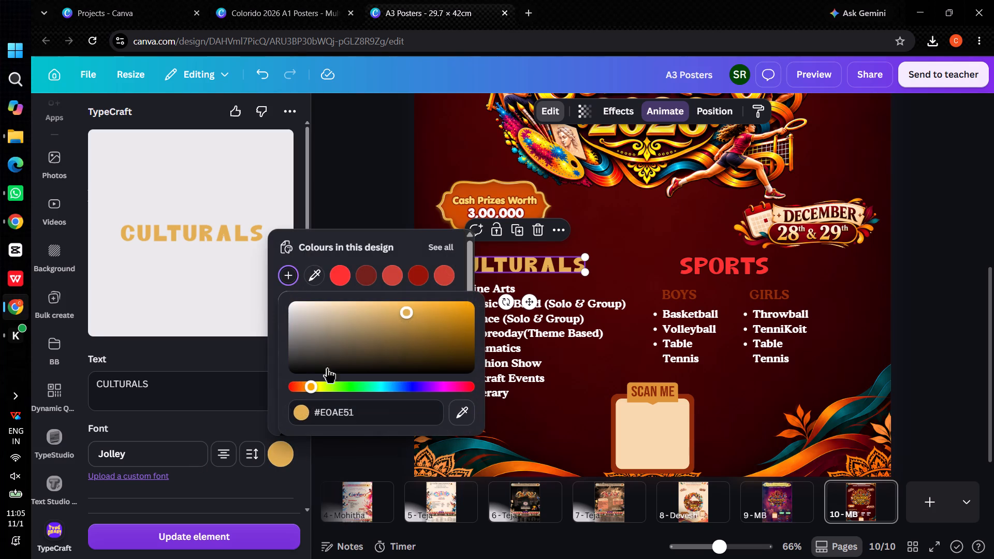
click(359, 420)
key(ctrl+c)
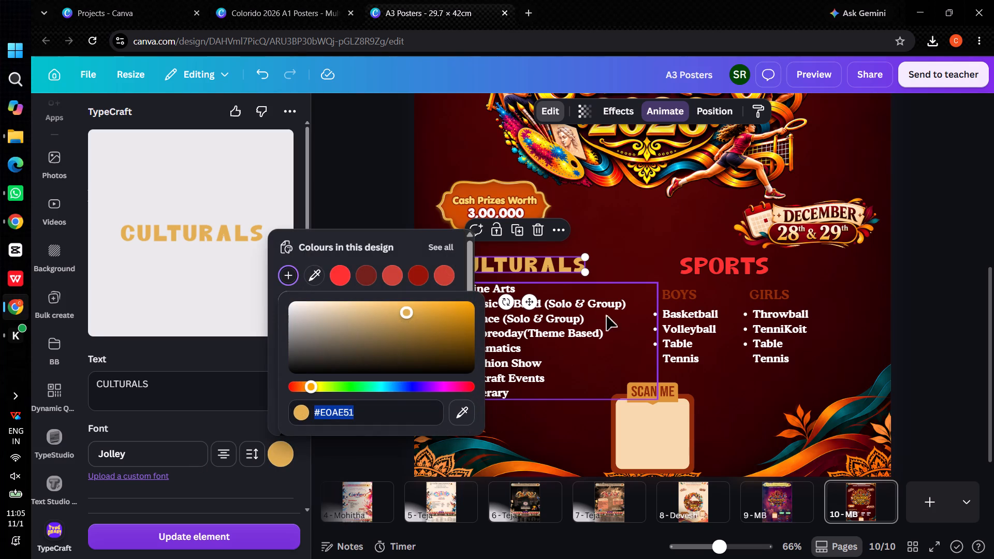
click(681, 267)
click(286, 447)
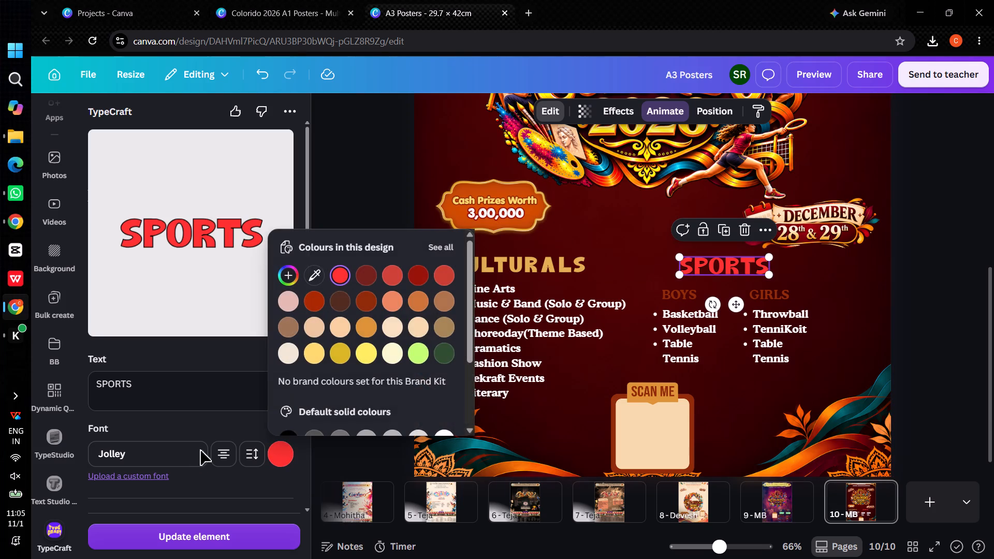
click(290, 277)
click(347, 417)
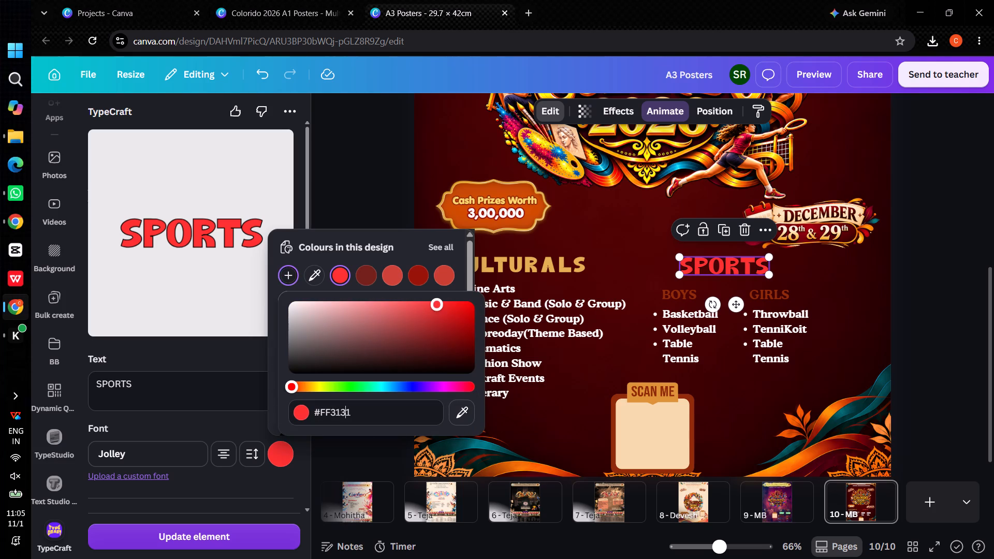
key(ctrl+v)
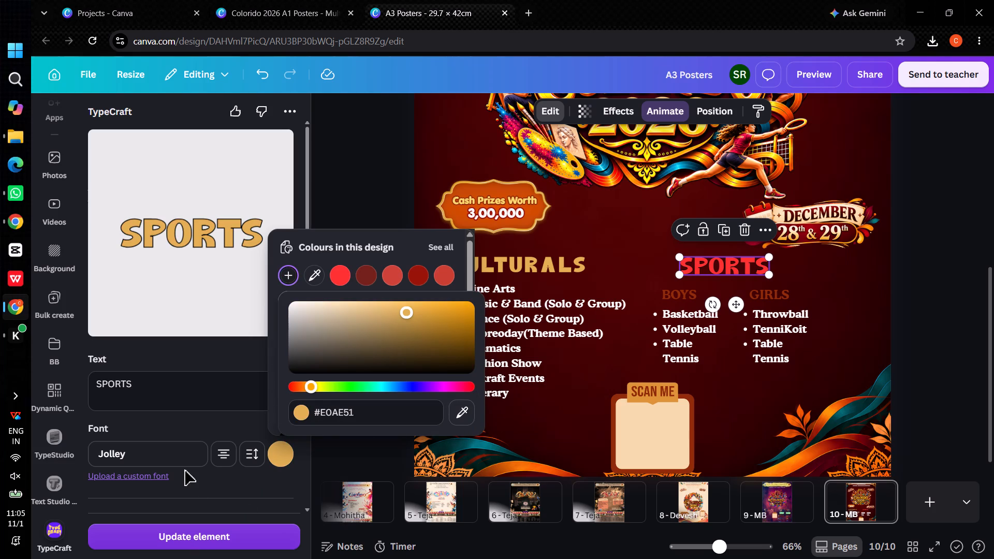
Remove the outline effect from the SPORTS heading and update the heading on the page.
scroll(185, 471, down, 5)
click(174, 431)
scroll(218, 404, down, 4)
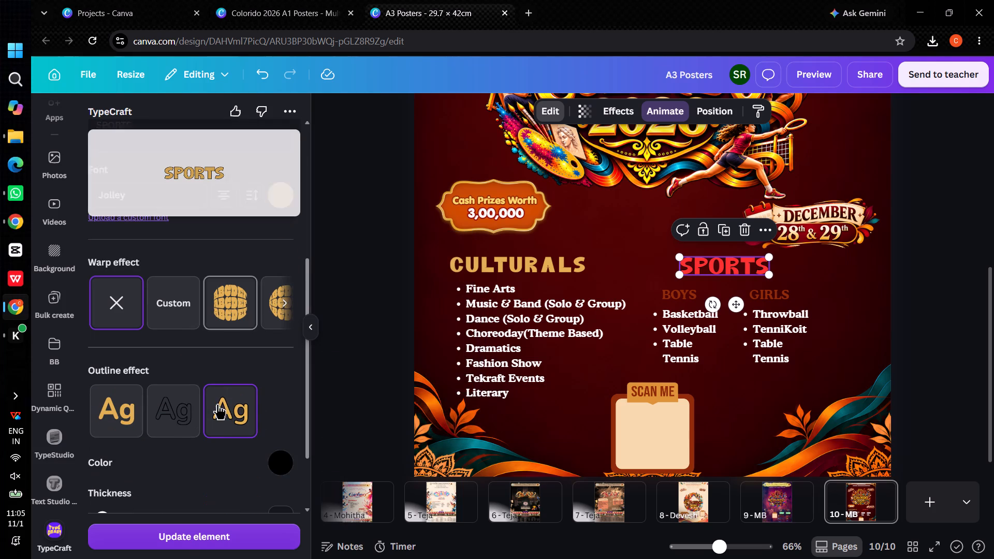
click(117, 421)
scroll(204, 391, down, 5)
click(200, 538)
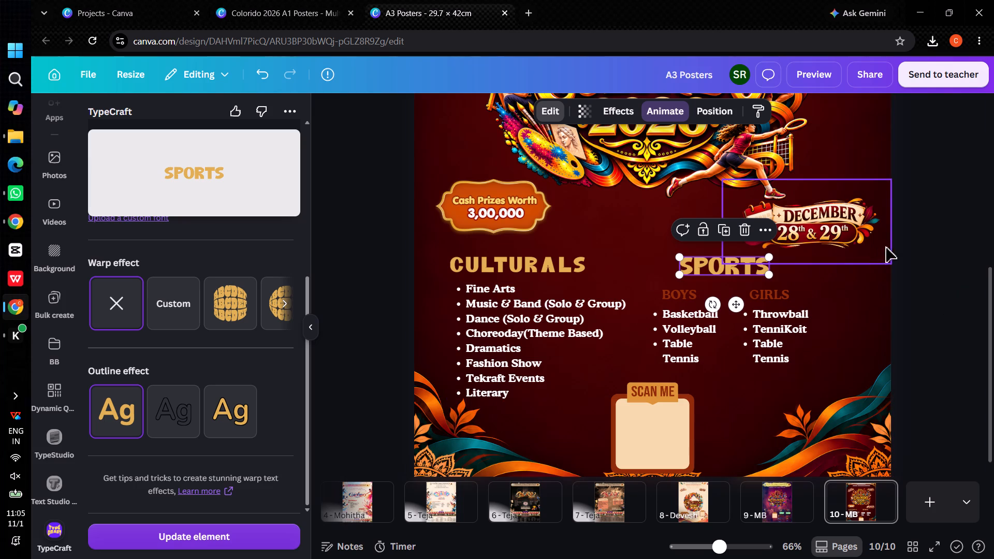
double_click(914, 241)
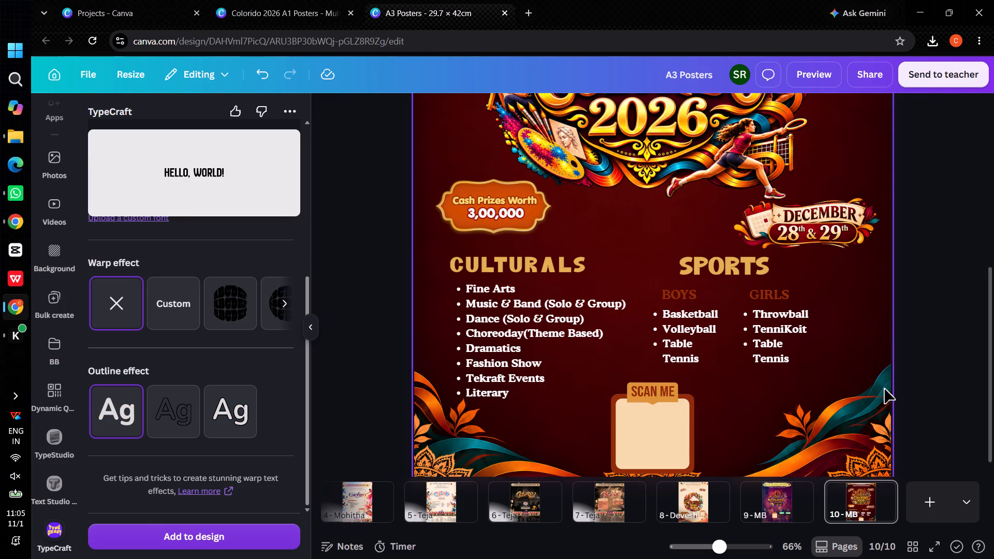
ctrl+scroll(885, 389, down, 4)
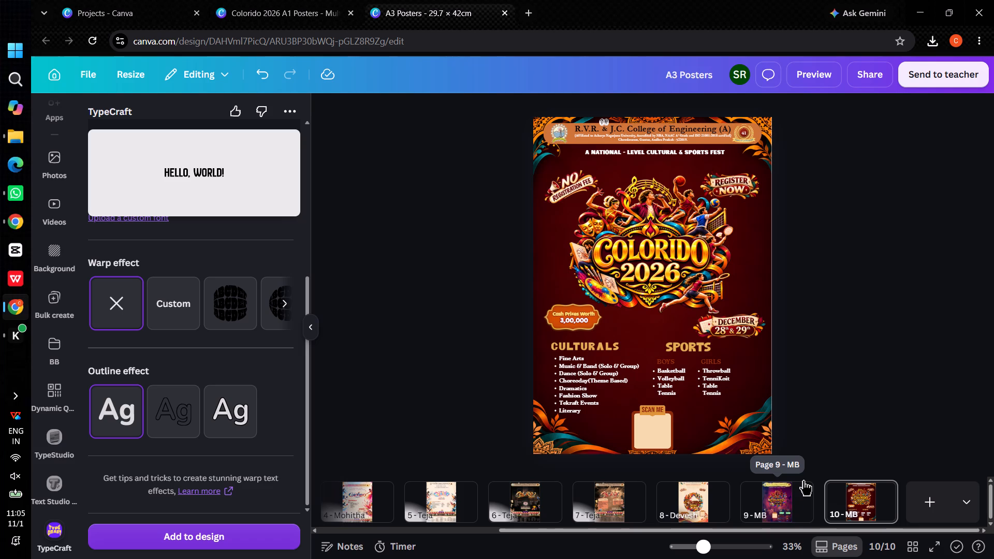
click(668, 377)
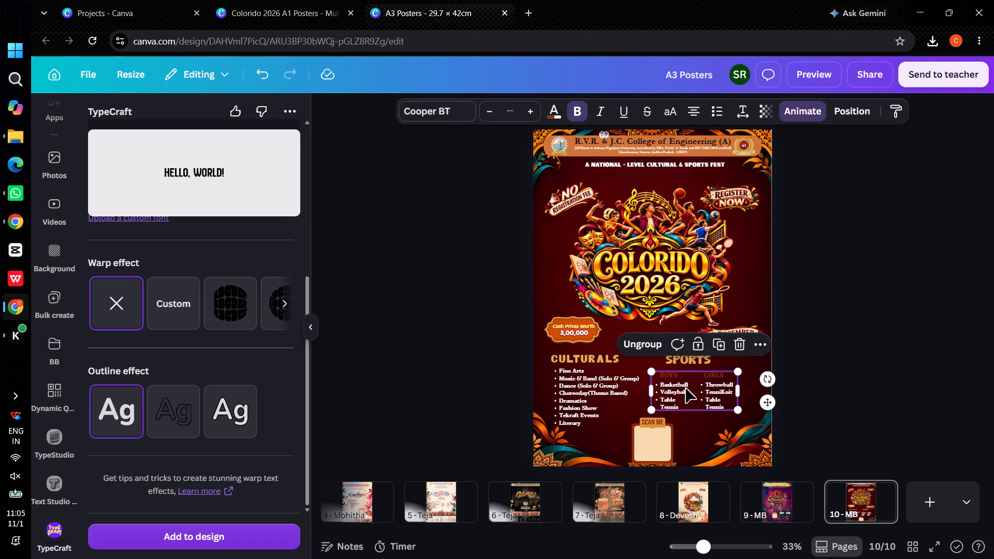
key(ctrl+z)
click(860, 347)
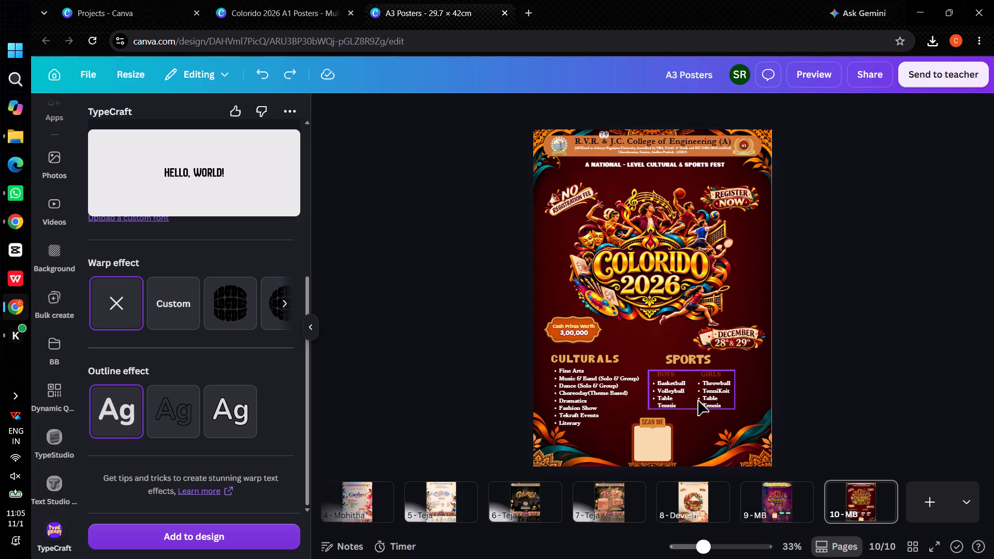
Replace Table Tennis with Badminton in the BOYS list and widen its text box slightly so the word fits on one line.
double_click(670, 400)
scroll(669, 401, up, 3)
ctrl+scroll(669, 401, up, 3)
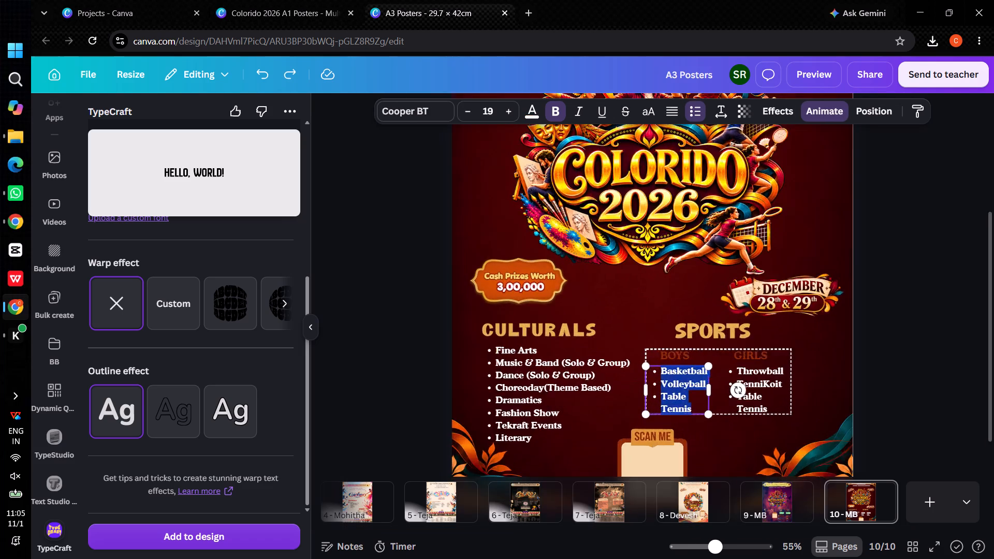
ctrl+scroll(669, 401, up, 6)
click(754, 417)
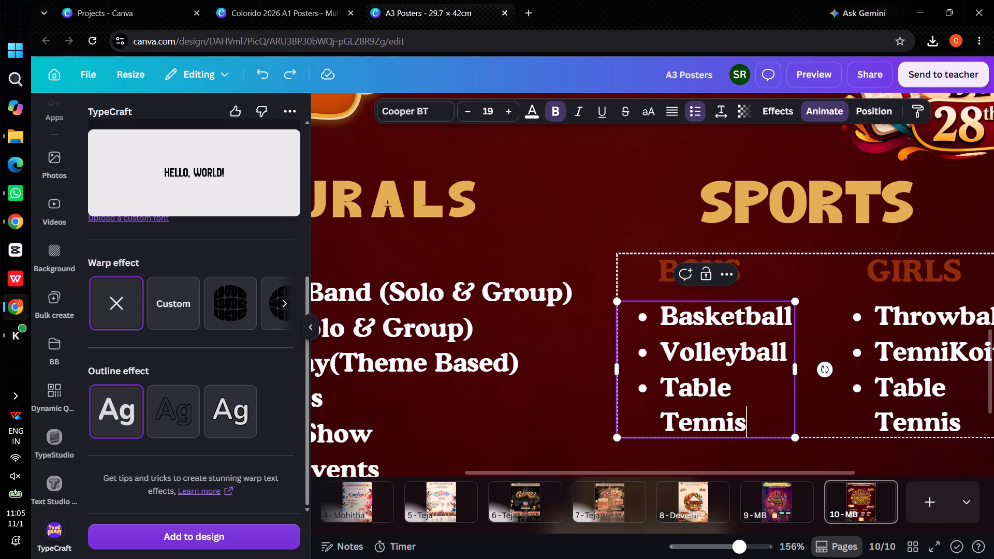
key(backslash)
key(BackSpace)
key(BackSpace)
key(BackSpace)
key(BackSpace)
key(BackSpace)
key(BackSpace)
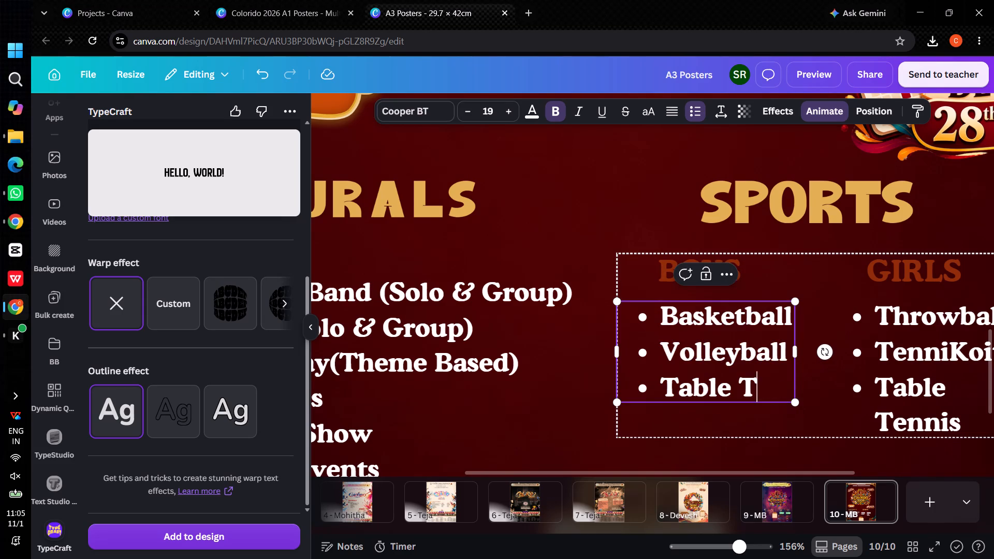
key(BackSpace)
key(BackSpace)
key(BackSpace)
key(BackSpace)
key(BackSpace)
key(BackSpace)
key(BackSpace)
text(Badminto)
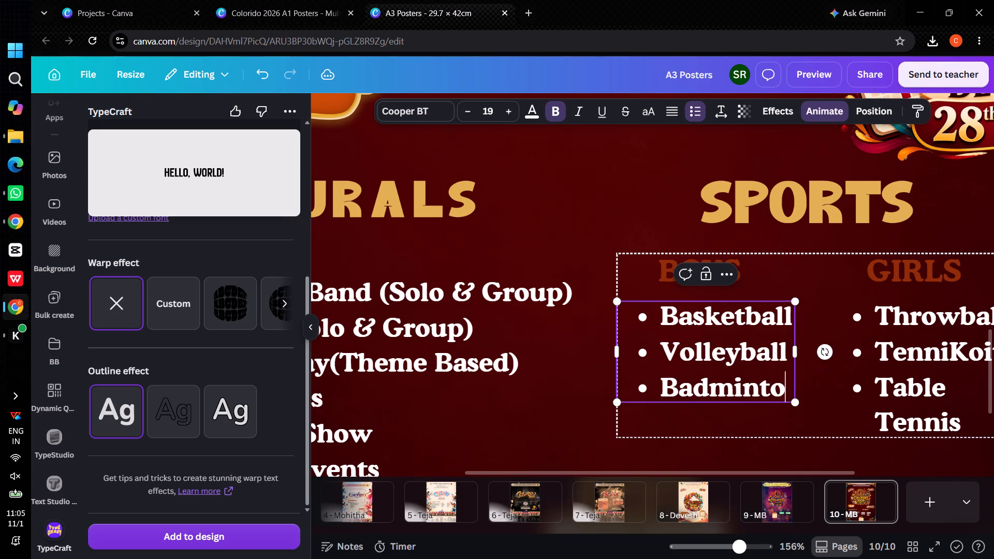
key(n)
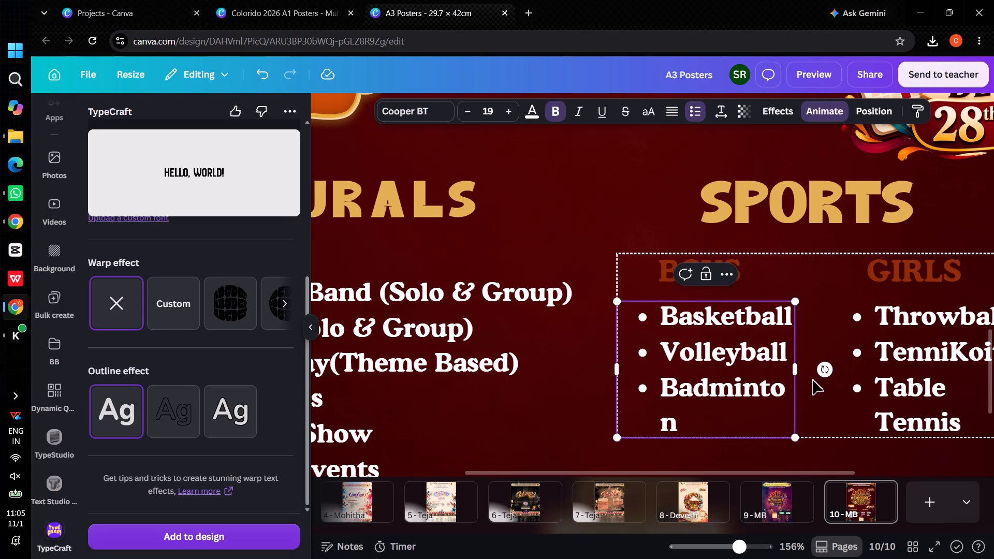
drag(797, 369, 805, 366)
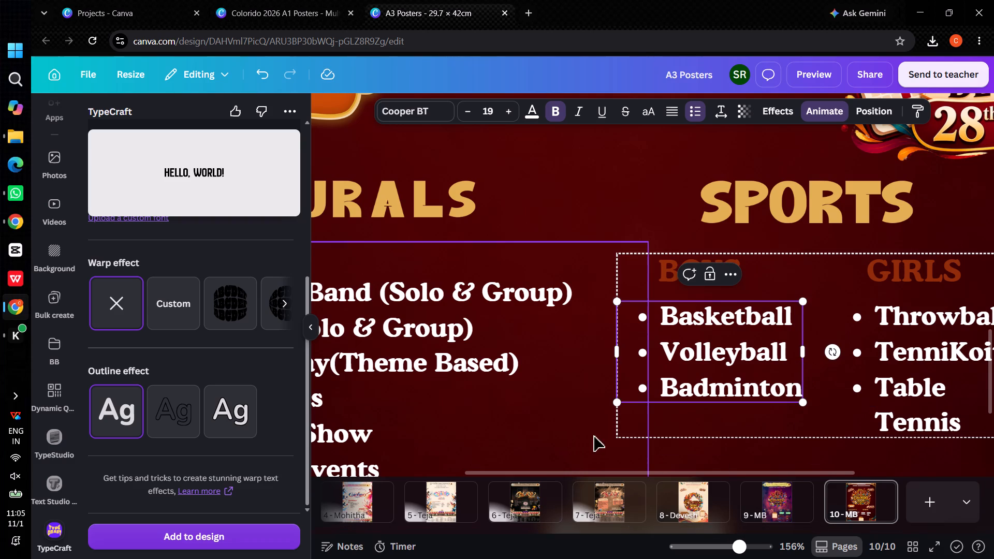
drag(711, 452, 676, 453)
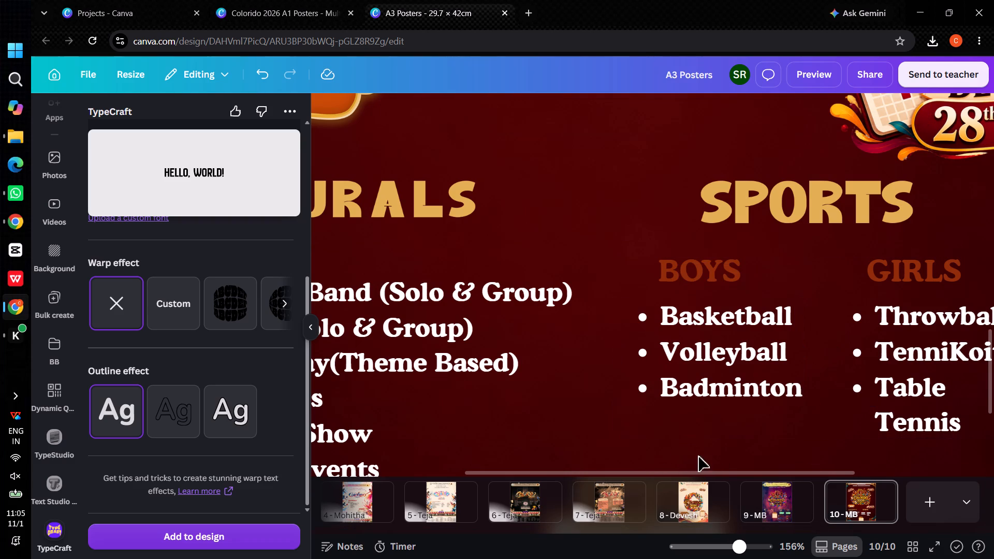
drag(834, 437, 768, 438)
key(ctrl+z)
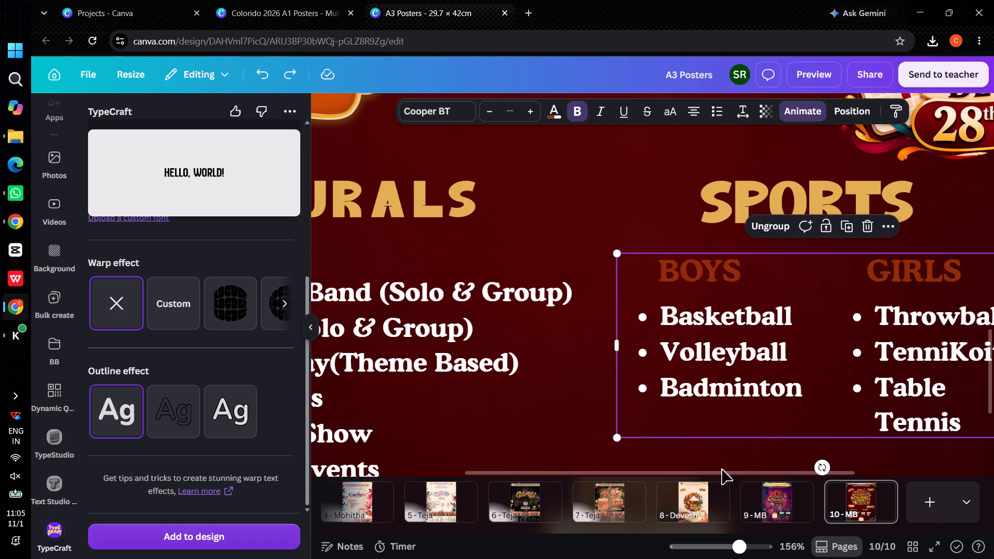
Replace Table Tennis with Badminton in the GIRLS list under the SPORTS heading.
drag(710, 470, 859, 467)
double_click(689, 390)
click(733, 421)
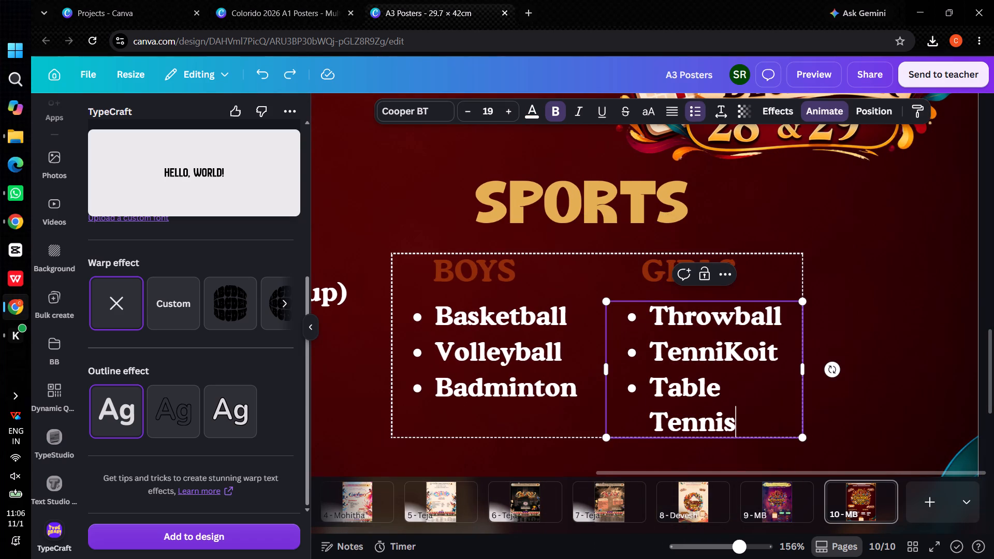
key(BackSpace)
key(BackSpace)
key(BackSpace)
key(BackSpace)
key(BackSpace)
key(BackSpace)
key(BackSpace)
key(BackSpace)
key(BackSpace)
key(BackSpace)
key(BackSpace)
key(BackSpace)
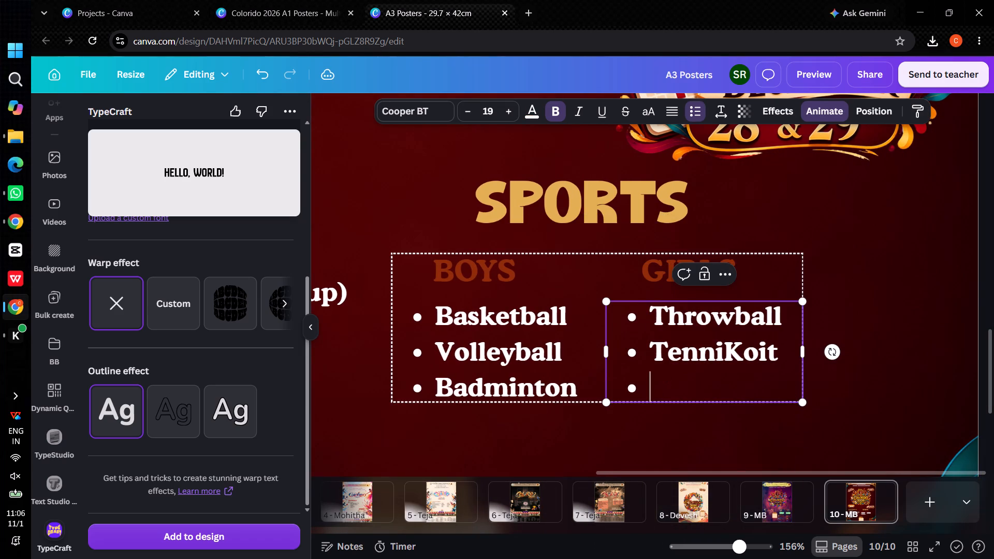
text(Bd)
key(BackSpace)
text(ad)
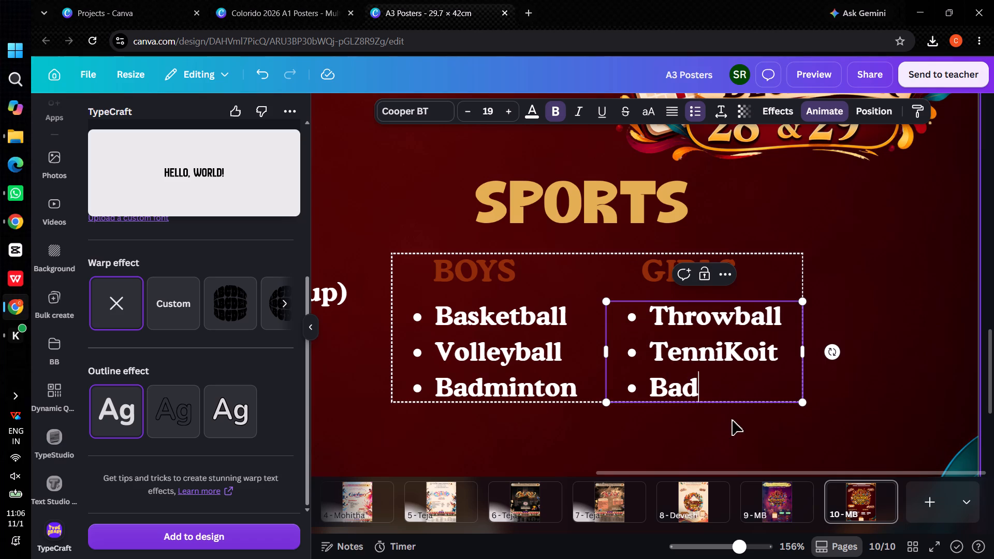
text(minton)
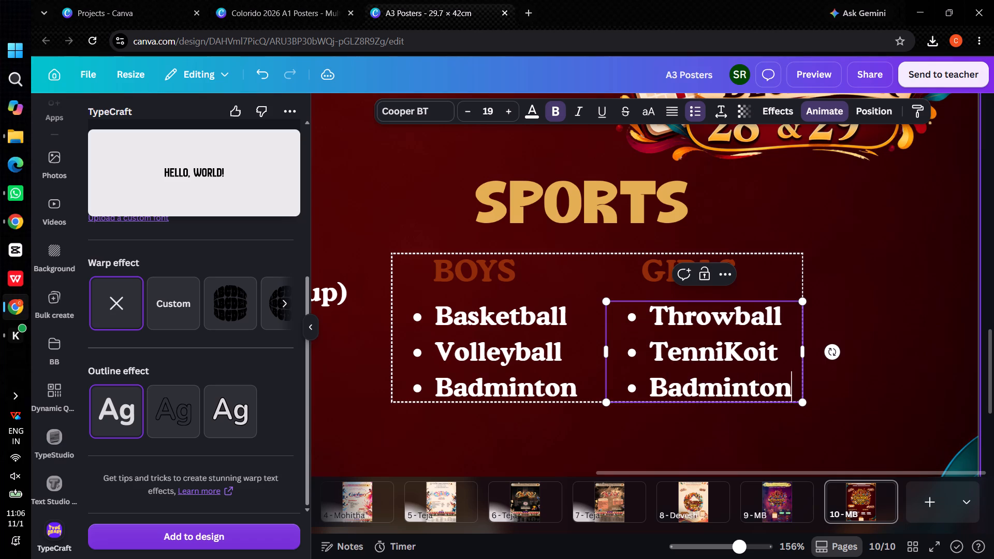
click(859, 403)
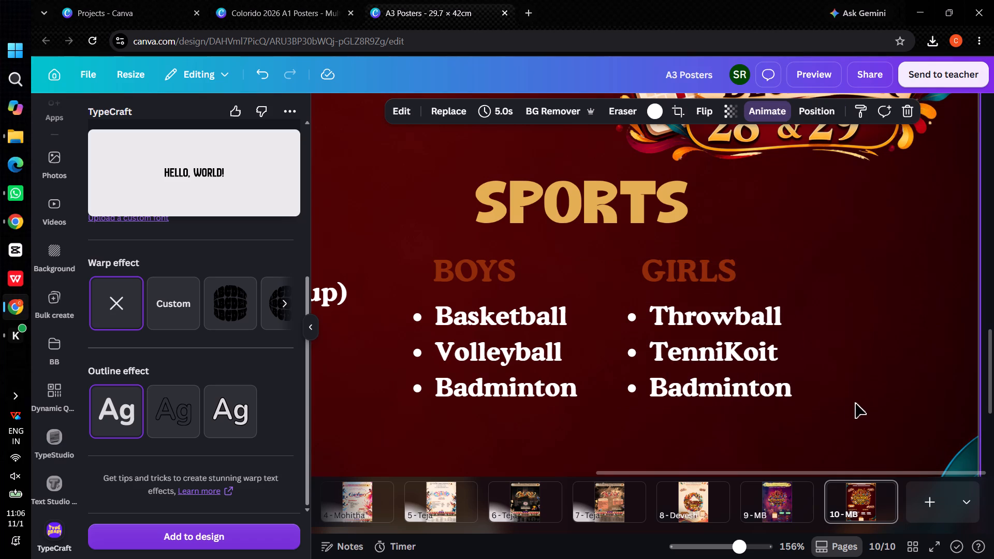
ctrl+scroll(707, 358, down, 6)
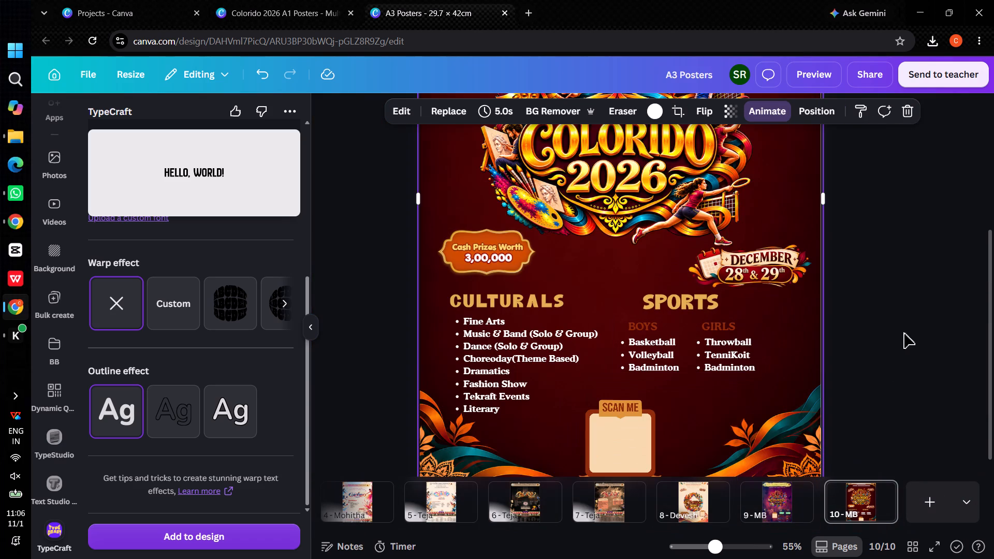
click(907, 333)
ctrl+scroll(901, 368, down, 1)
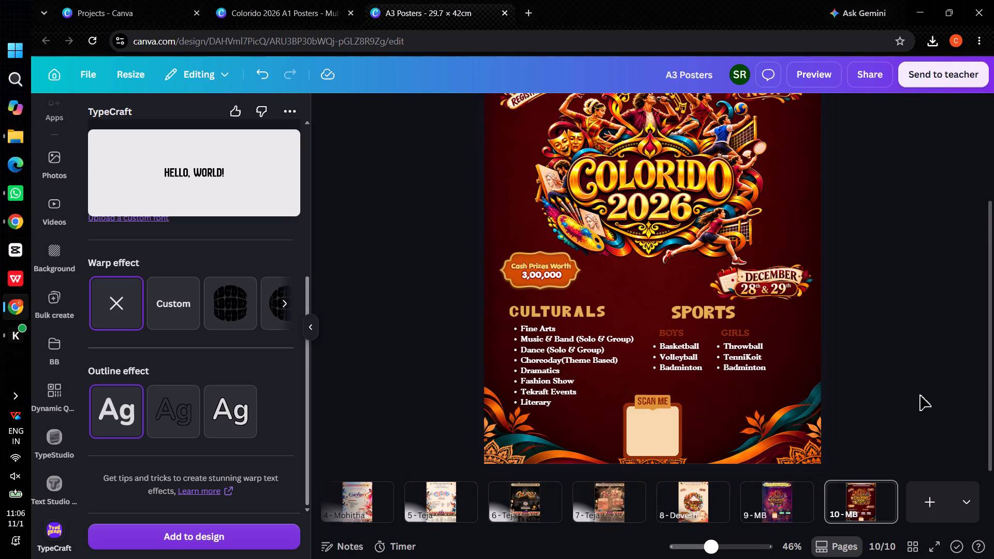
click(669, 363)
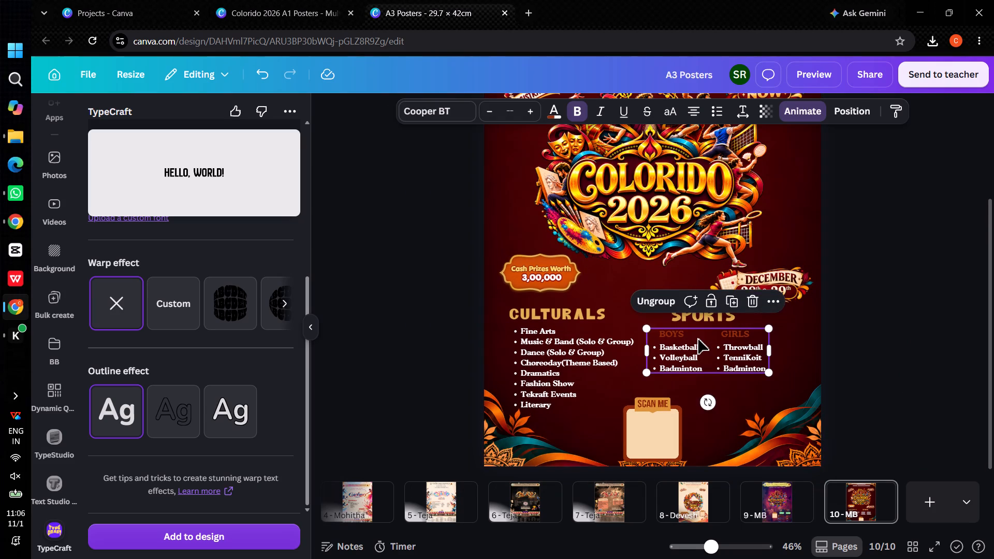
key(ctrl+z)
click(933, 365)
Move the SPORTS heading together with its BOYS and GIRLS lists outward, so the block sits beneath the December 28th & 29th badge.
click(707, 355)
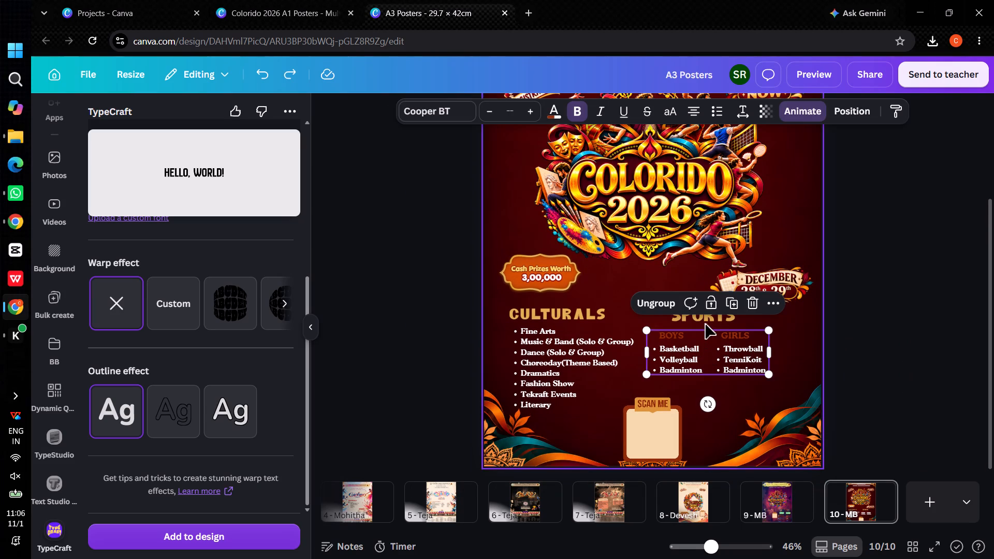
shift+click(692, 317)
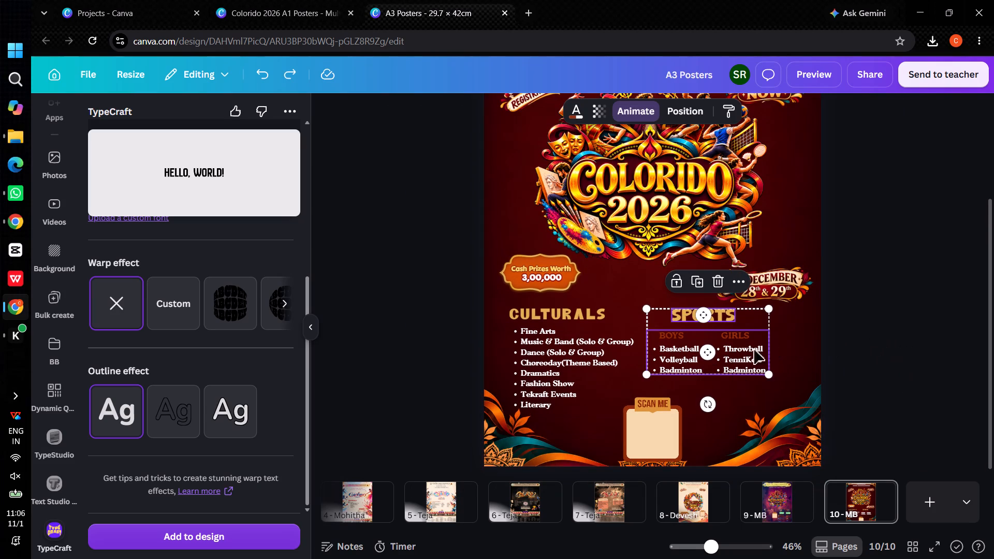
drag(742, 354, 774, 366)
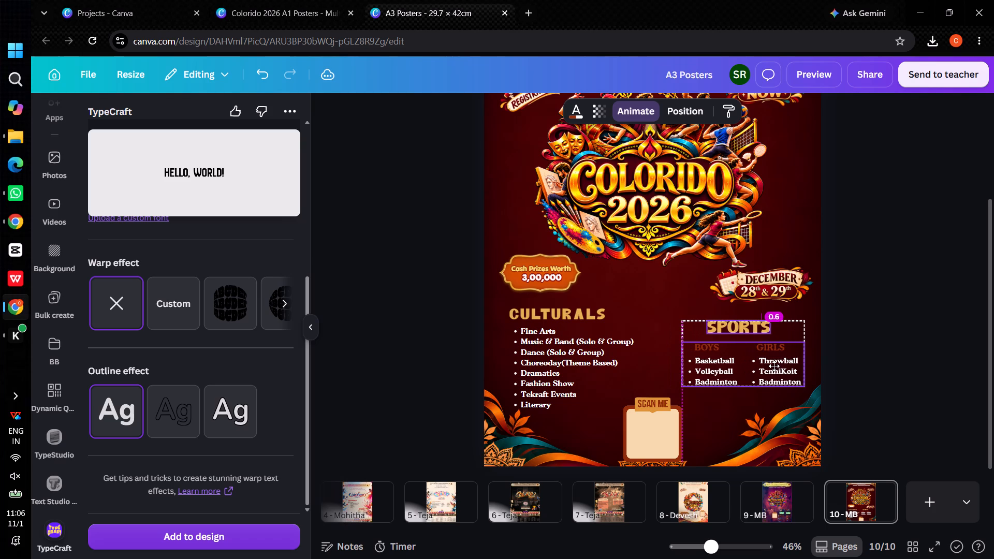
drag(774, 366, 775, 366)
drag(775, 366, 775, 357)
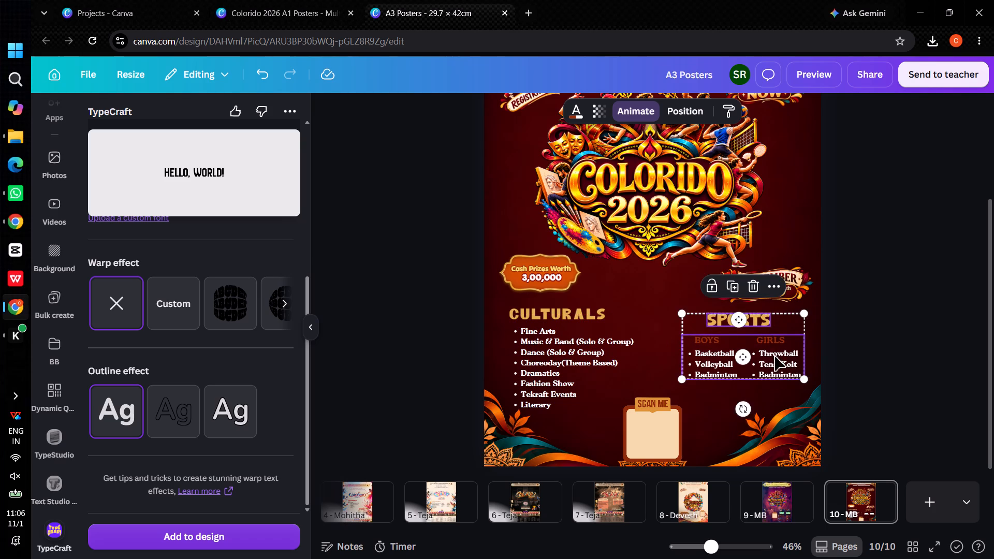
double_click(889, 320)
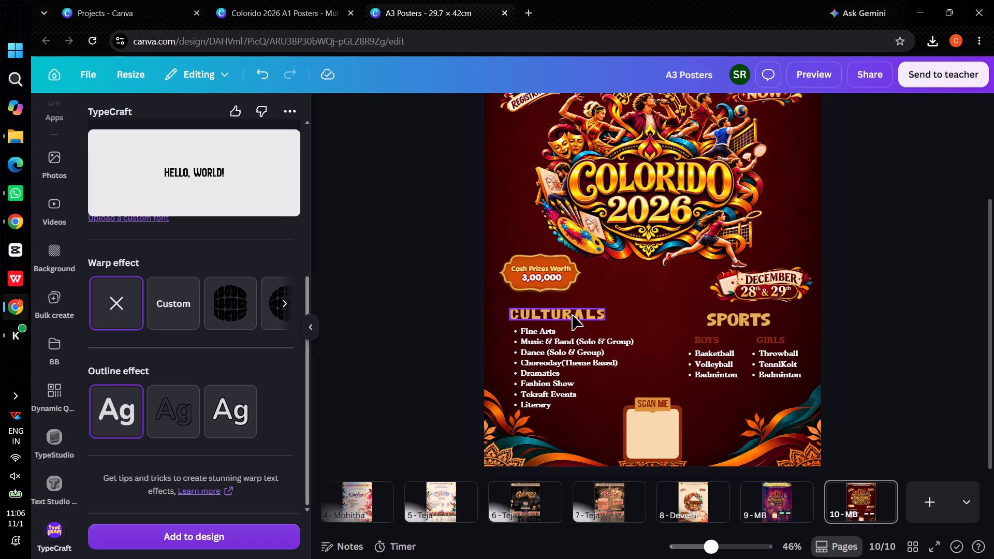
Nudge the Cash Prizes Worth 3,00,000 badge up slightly, five small increments.
click(546, 270)
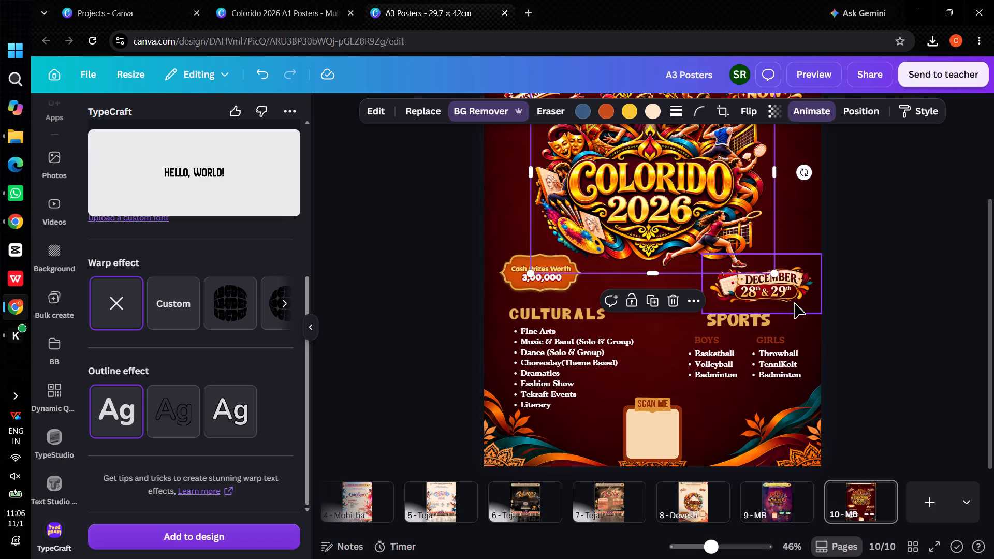
ctrl+scroll(795, 304, down, 2)
click(816, 323)
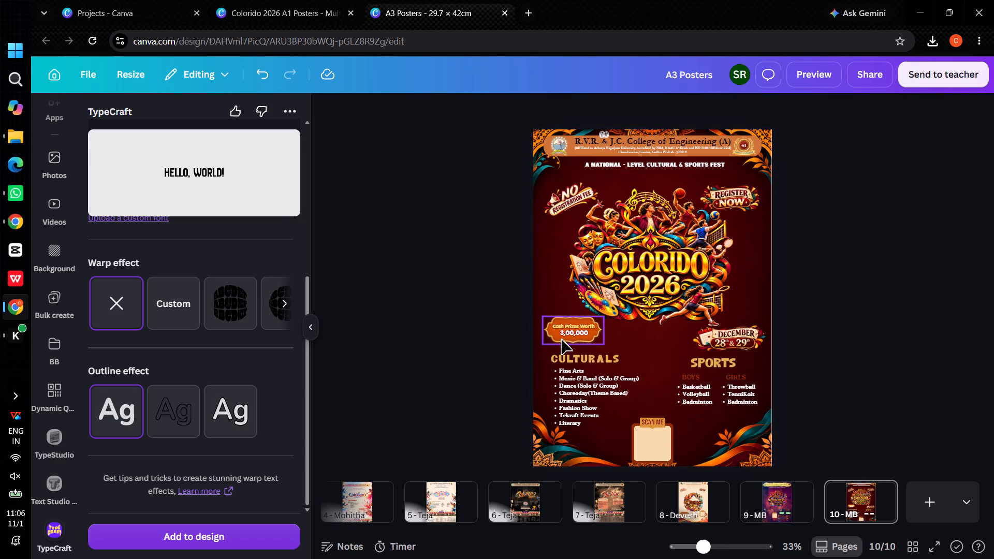
click(562, 340)
key(Up)
key(Up)
key(Up)
key(Up)
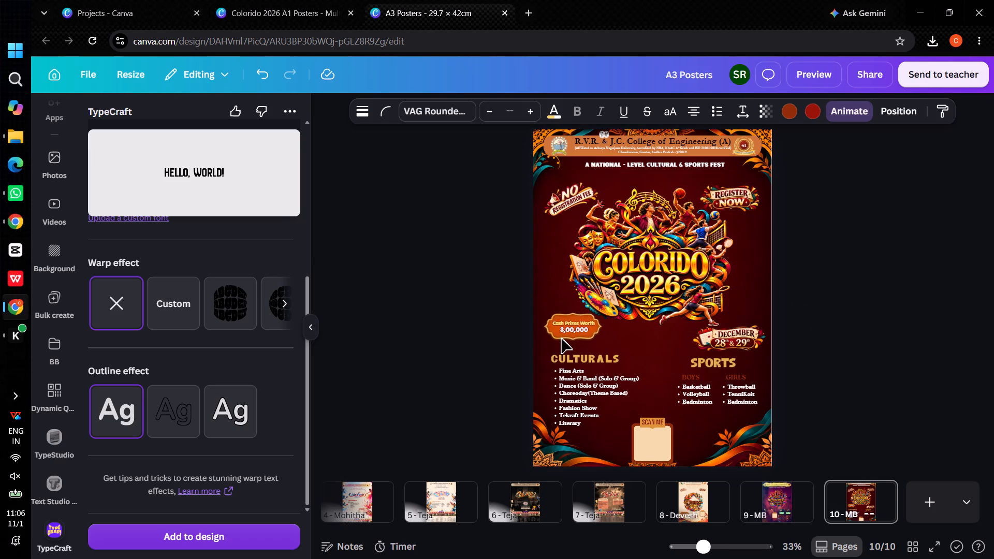
key(Up)
Close the TypeCraft settings and nudge the CULTURALS heading and its event list up together, closer to the Cash Prizes badge.
click(565, 356)
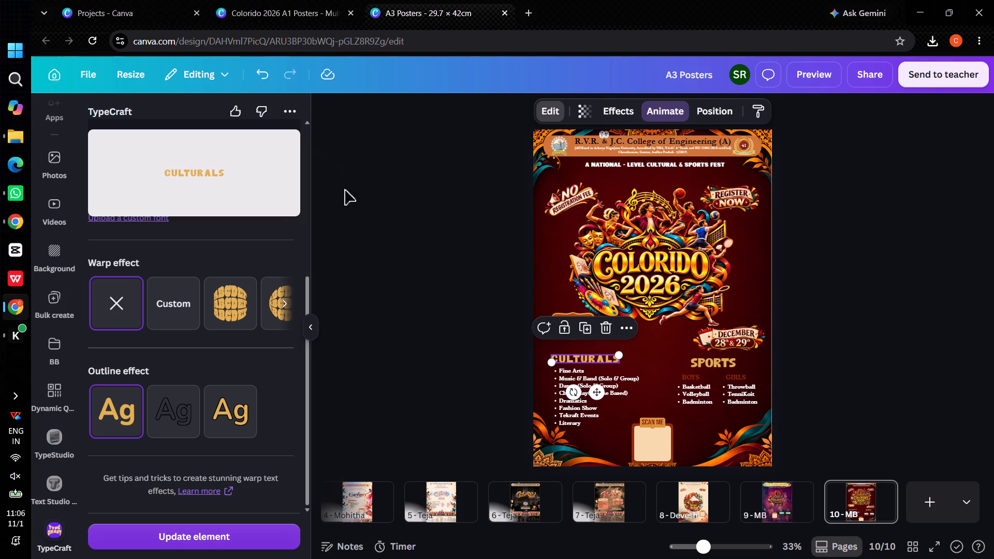
click(355, 216)
click(325, 325)
click(305, 331)
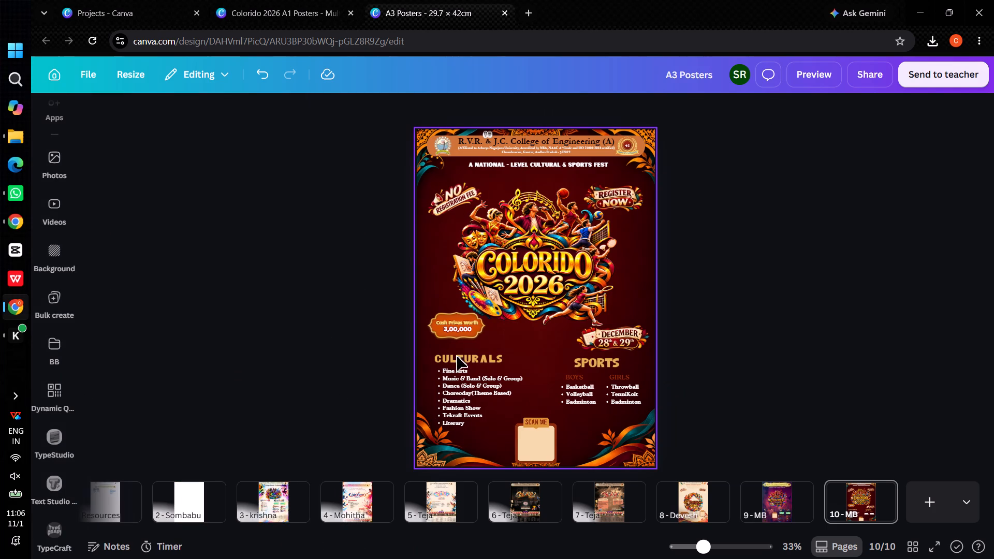
click(459, 363)
click(461, 360)
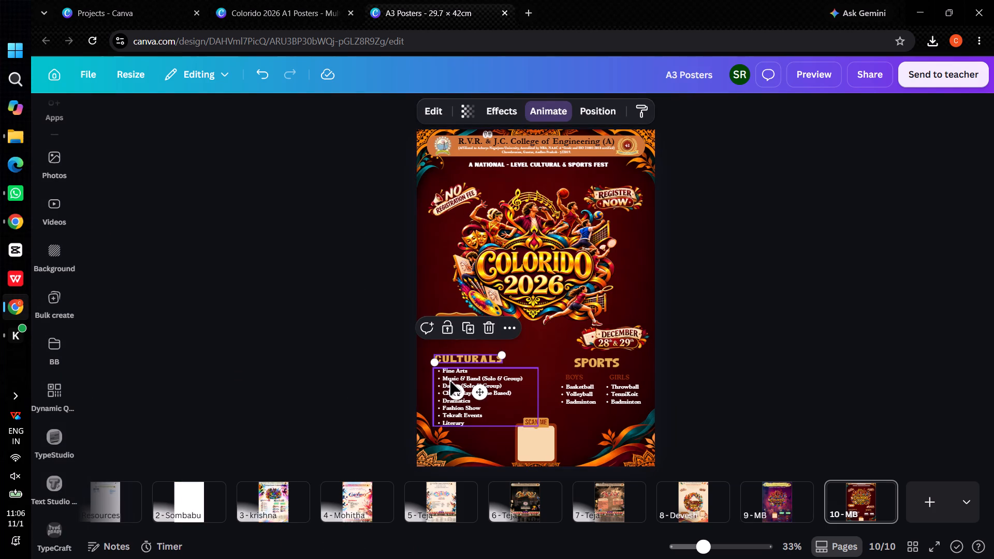
shift+click(450, 381)
key(Up)
key(Up)
key(Up)
key(Up)
key(Up)
key(Up)
key(Up)
key(Up)
key(Up)
key(Up)
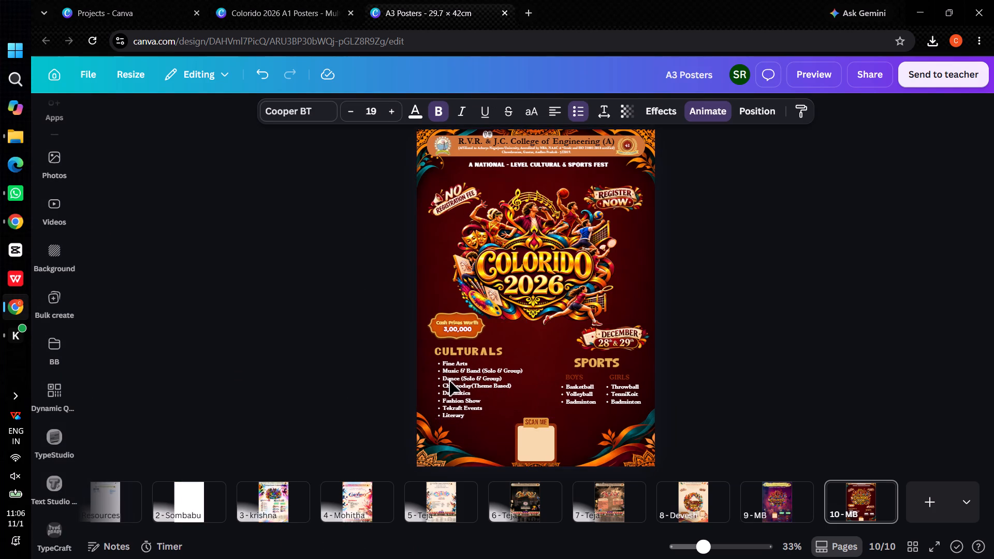
key(Up)
key(Up)
click(657, 374)
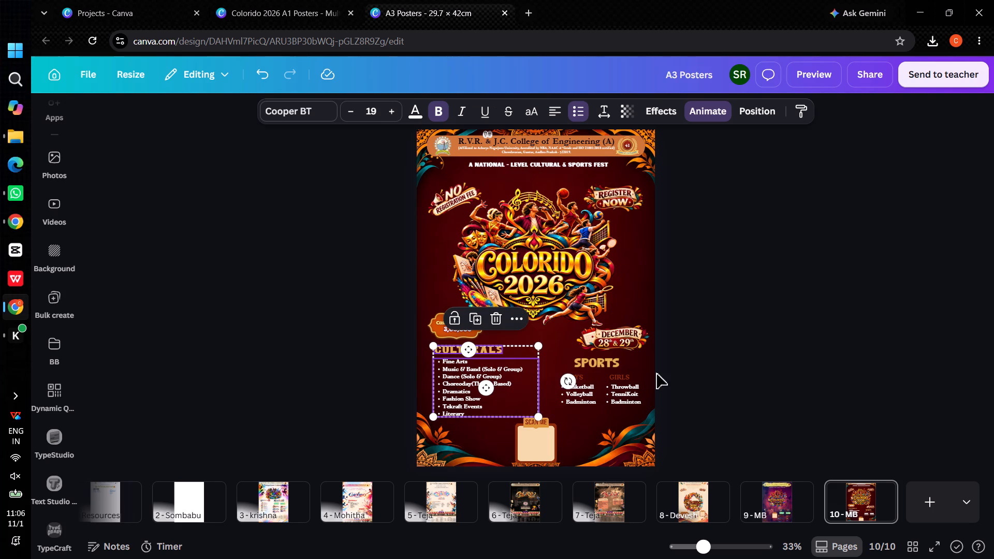
double_click(740, 352)
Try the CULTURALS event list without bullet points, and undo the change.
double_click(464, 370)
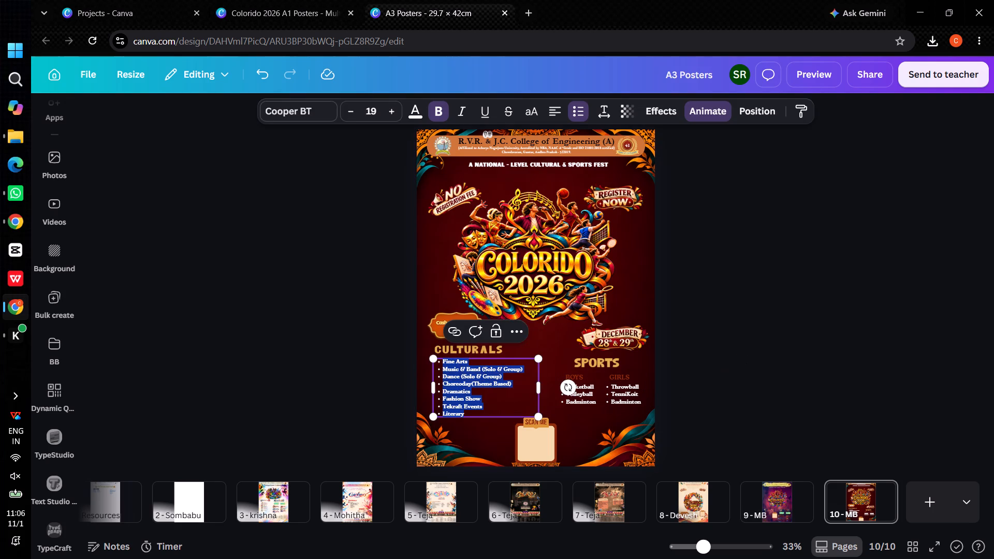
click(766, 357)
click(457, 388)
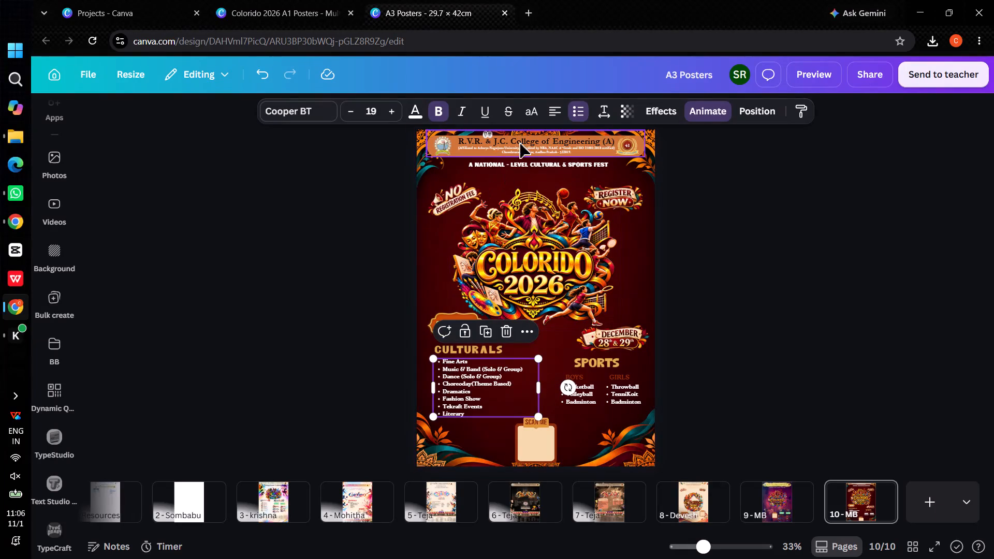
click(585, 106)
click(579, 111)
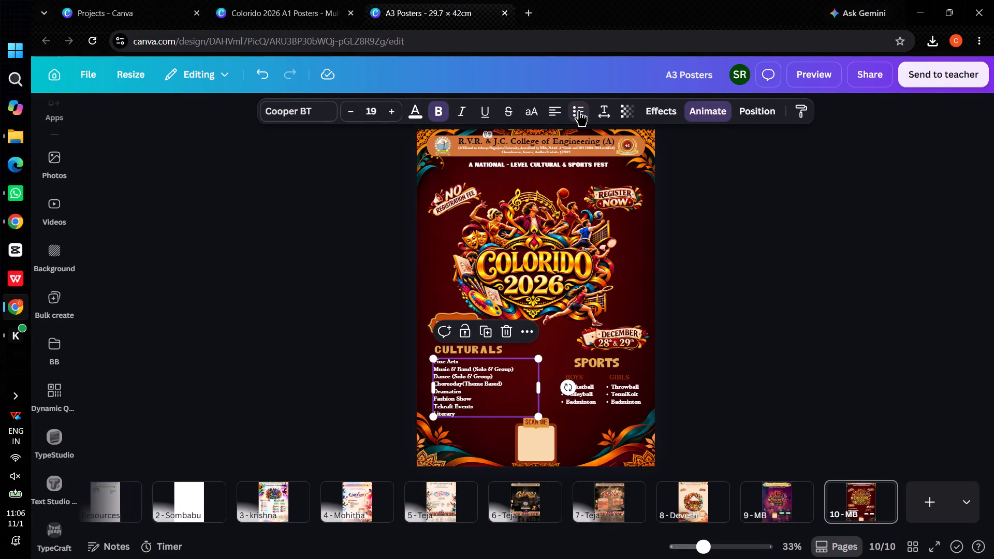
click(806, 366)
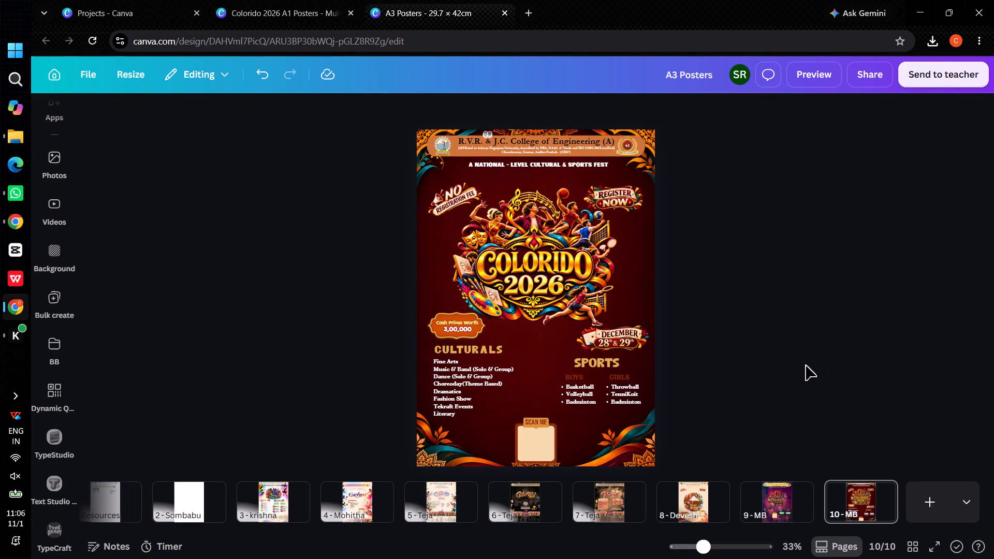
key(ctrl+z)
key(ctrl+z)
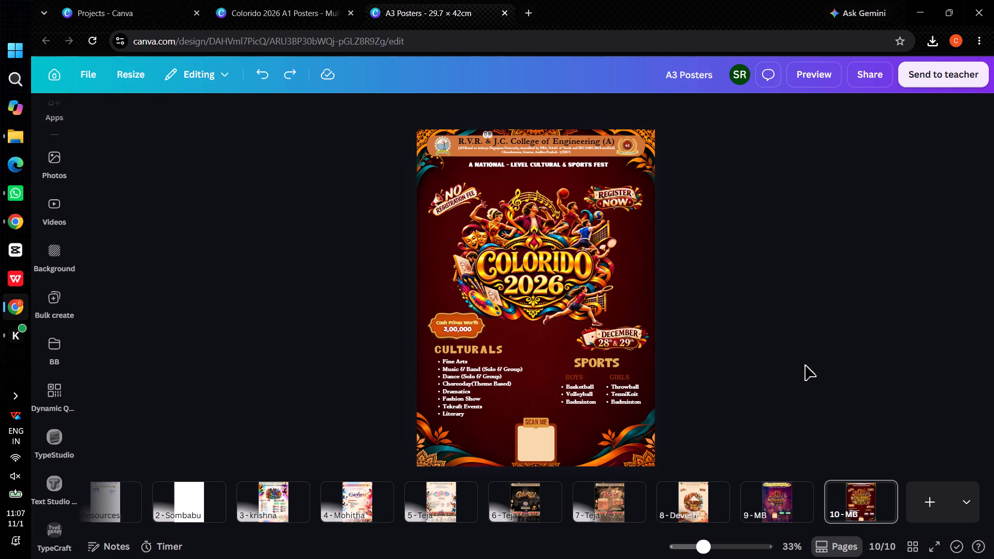
double_click(467, 382)
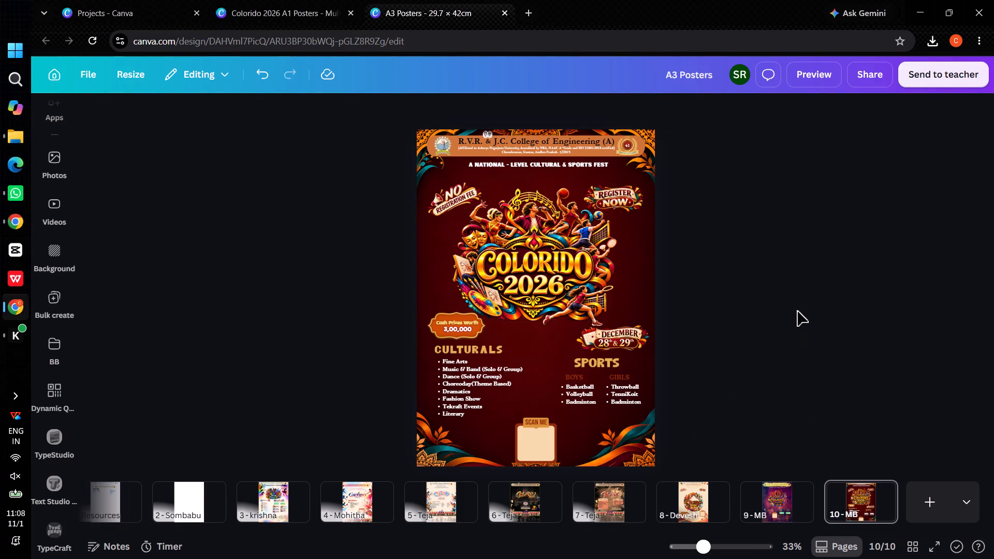
click(625, 209)
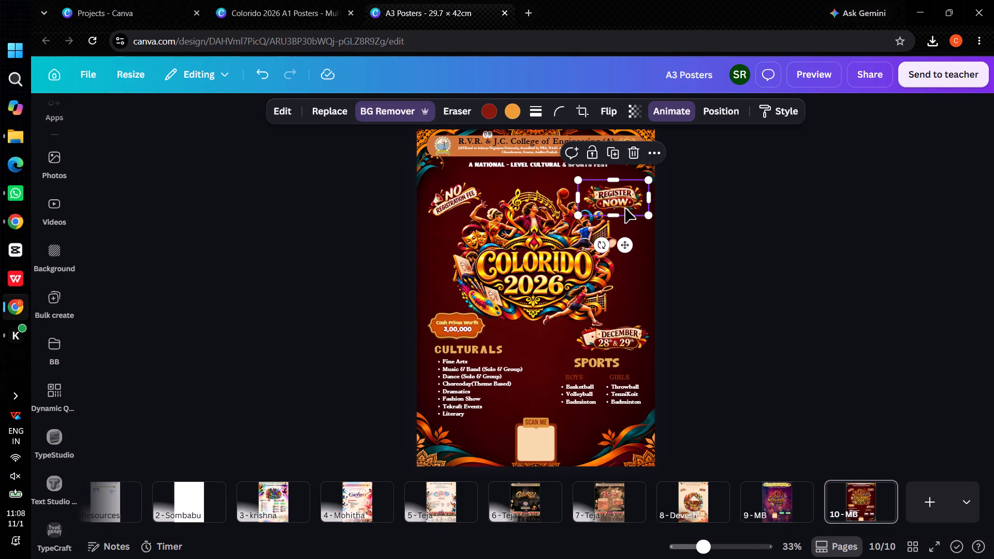
key(Up)
key(Up)
key(Up)
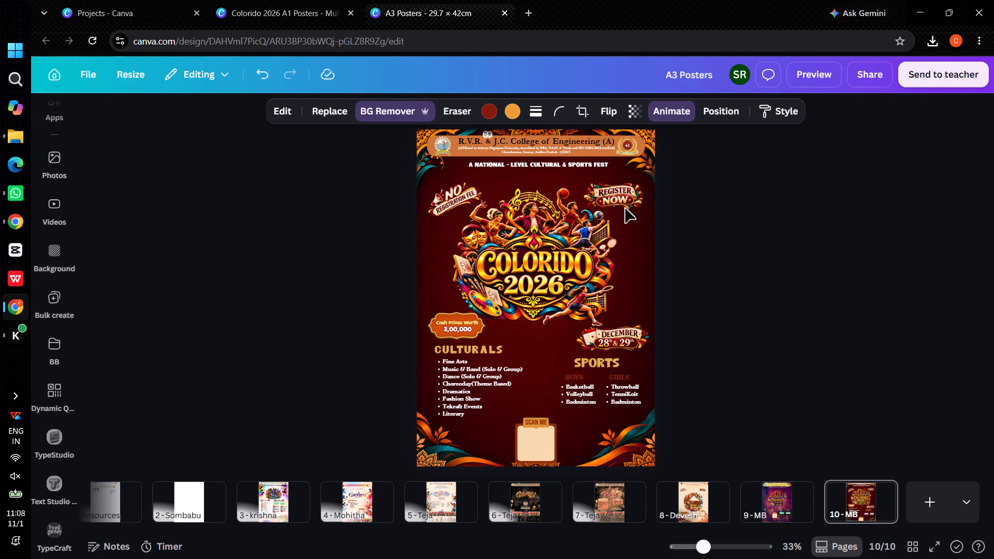
drag(601, 244, 595, 244)
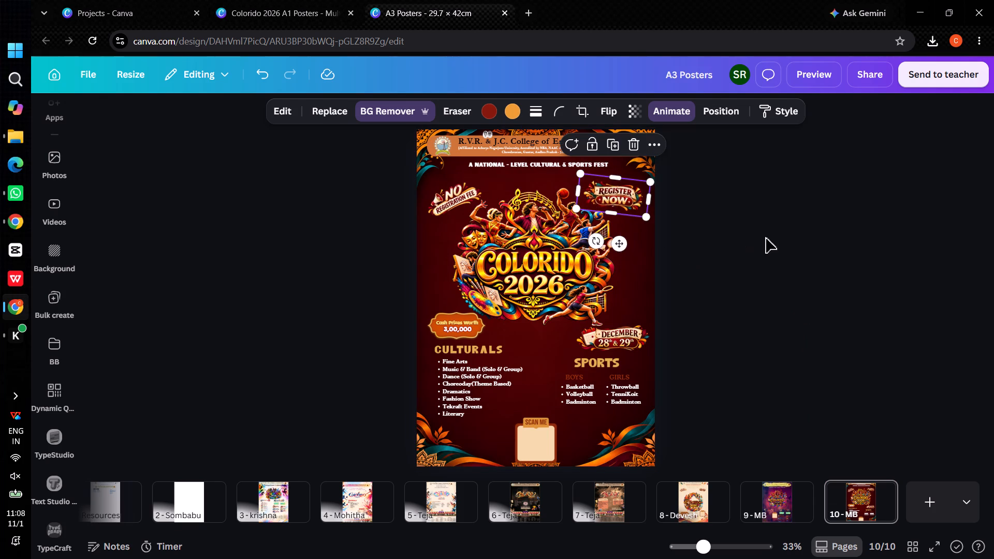
double_click(766, 239)
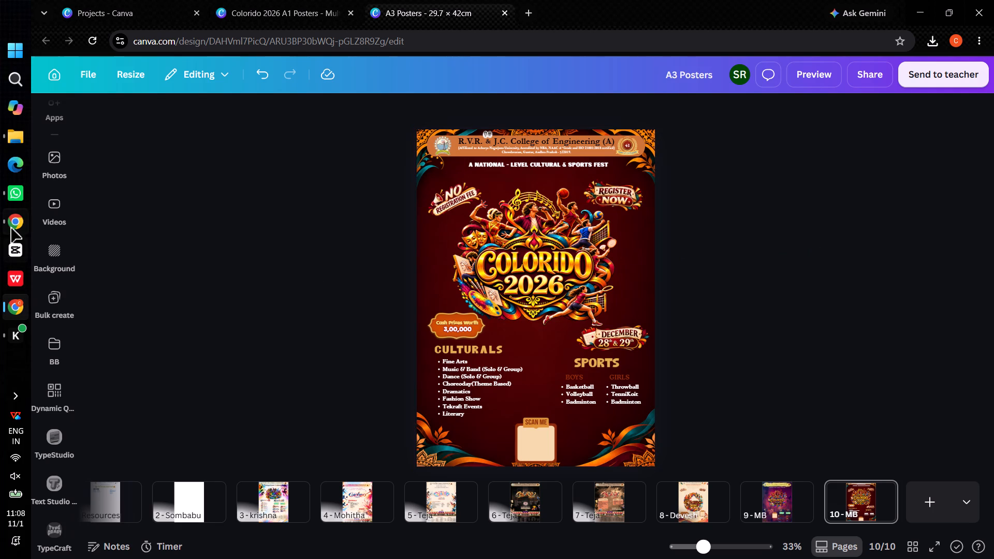
Search the design elements for "shadow".
scroll(72, 209, up, 5)
click(55, 160)
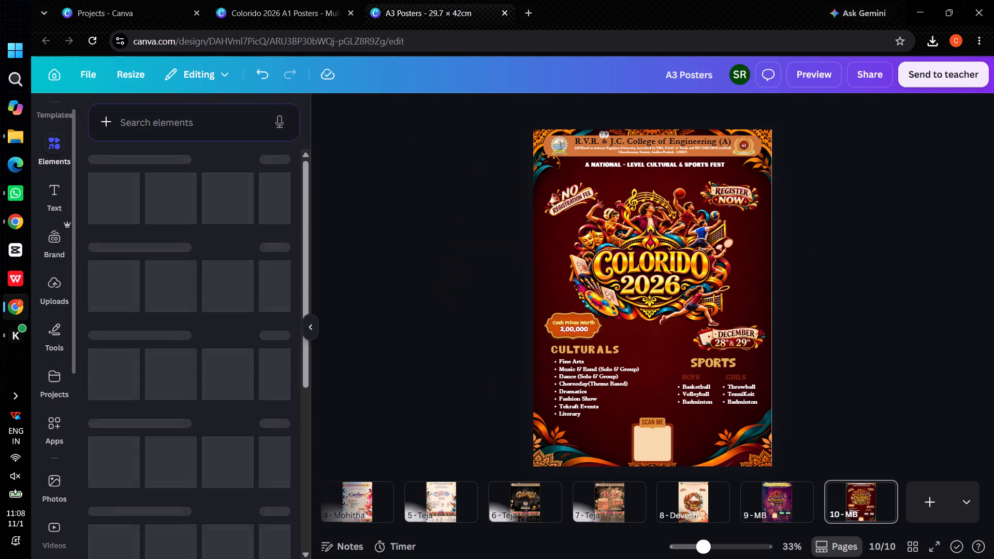
click(194, 117)
key(s)
text(hadow)
key(Return)
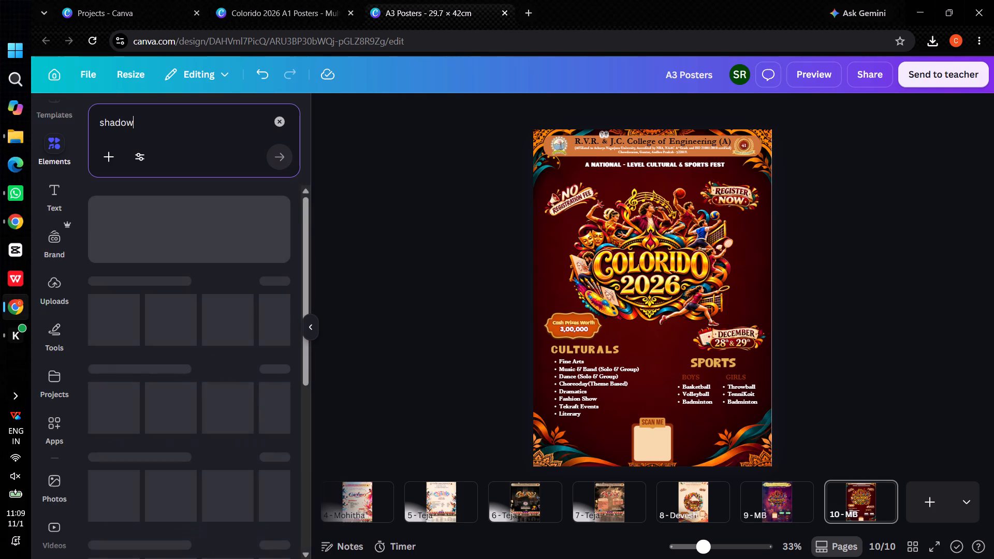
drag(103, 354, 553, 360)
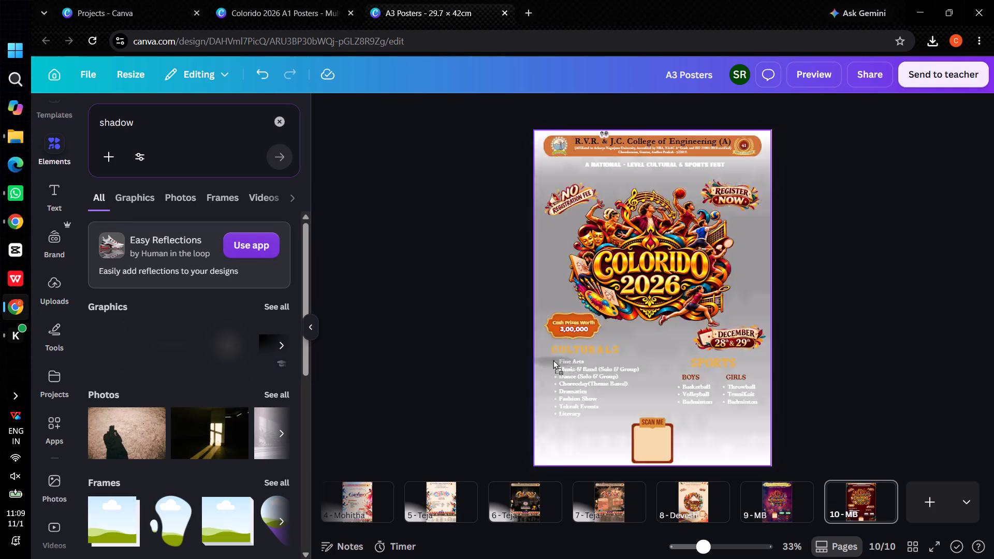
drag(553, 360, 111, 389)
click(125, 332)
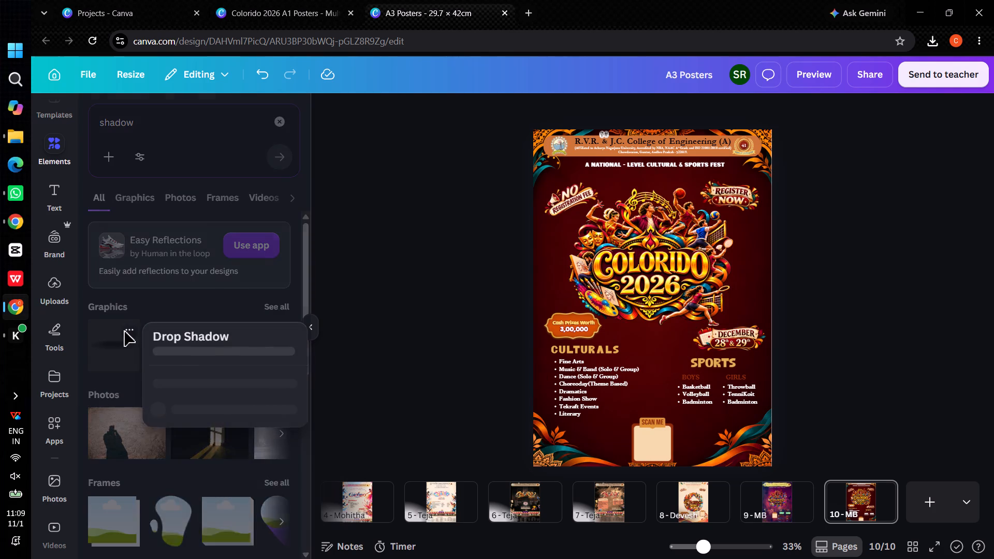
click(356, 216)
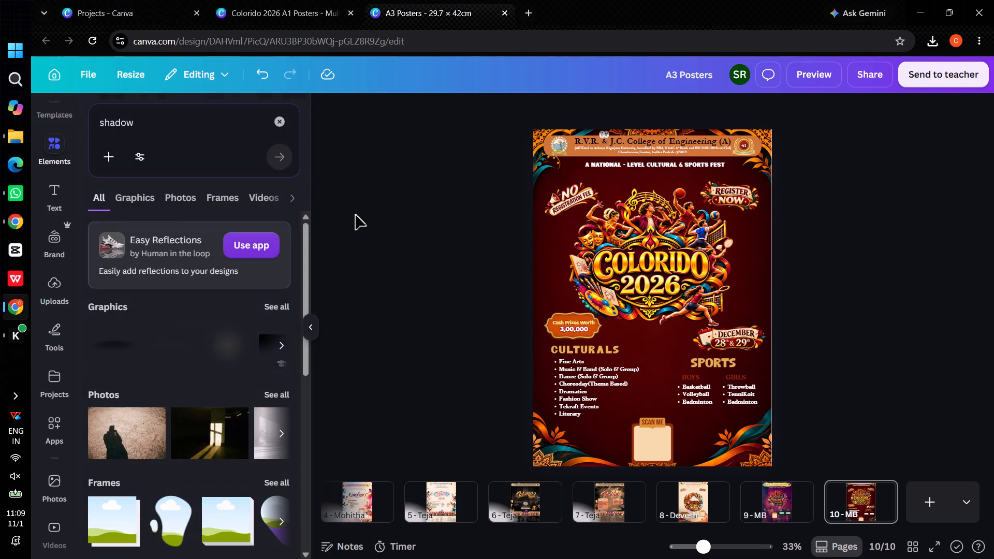
Browse all shadow graphics and add the soft, dark oval shadow to page 10.
scroll(209, 360, down, 2)
scroll(210, 360, up, 6)
click(275, 305)
scroll(186, 447, down, 1)
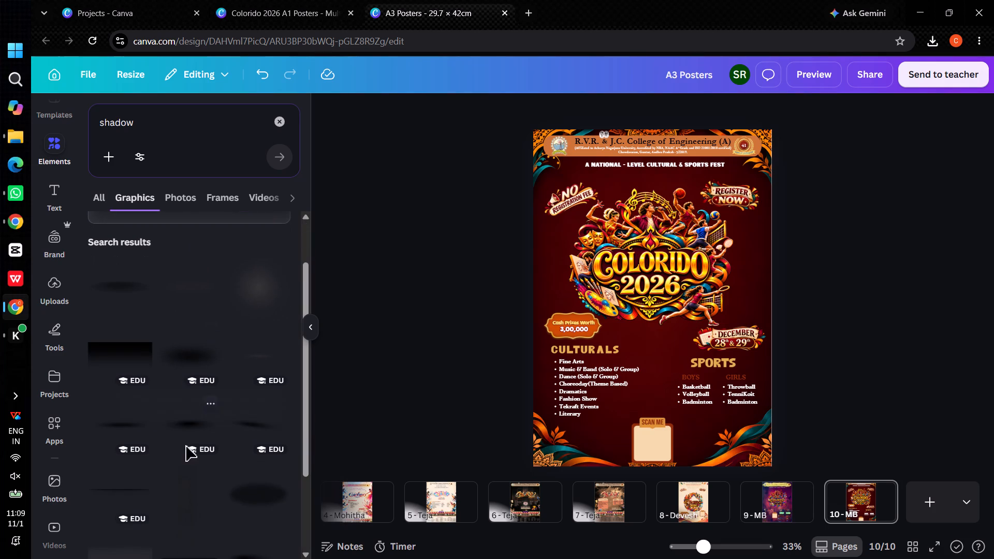
click(182, 355)
drag(648, 310, 648, 310)
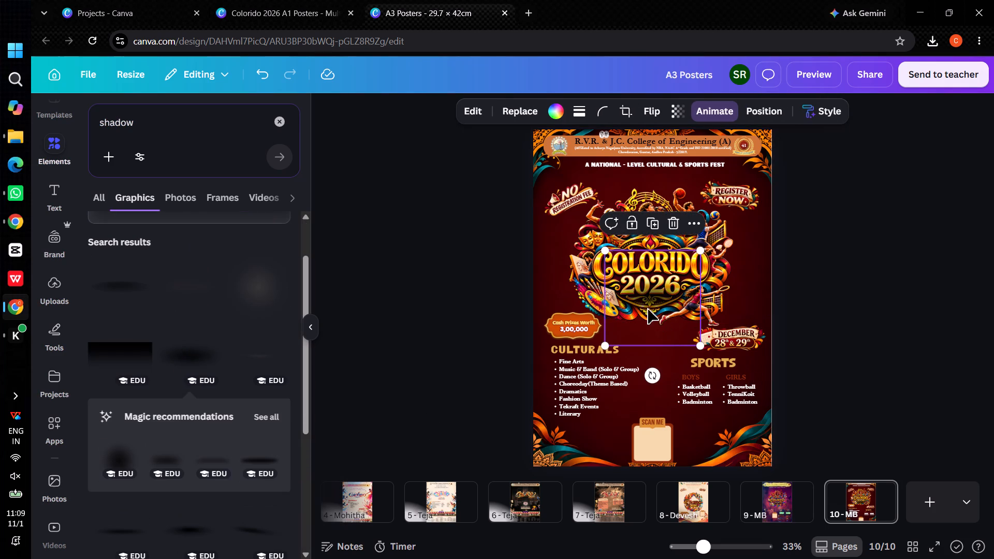
Enlarge the shadow to nearly twice its size, centre it beneath the Colorido 2026 emblem and send it one layer backward.
drag(648, 310, 622, 331)
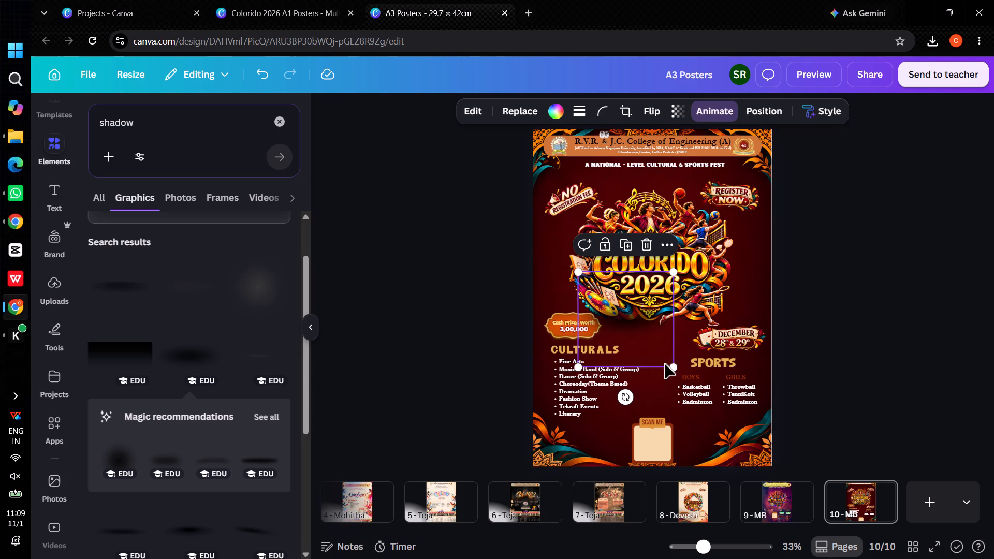
drag(674, 365, 811, 362)
drag(669, 379, 665, 346)
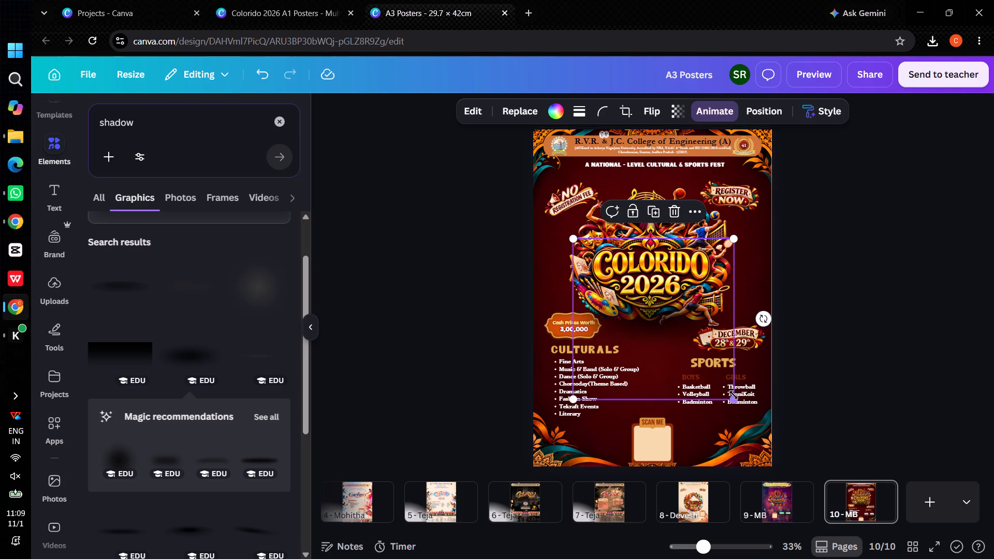
drag(732, 393, 740, 398)
drag(742, 406, 777, 420)
drag(662, 356, 636, 336)
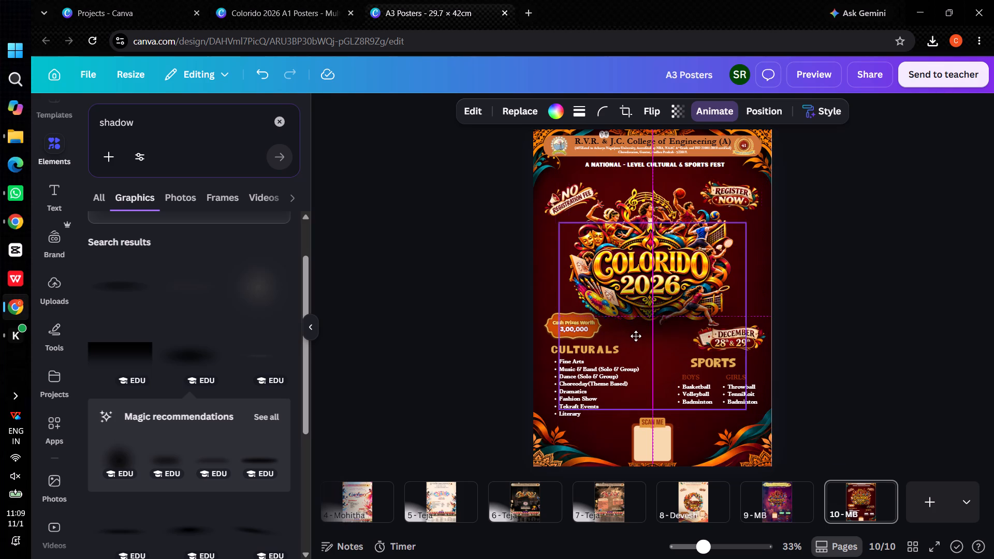
drag(636, 336, 636, 340)
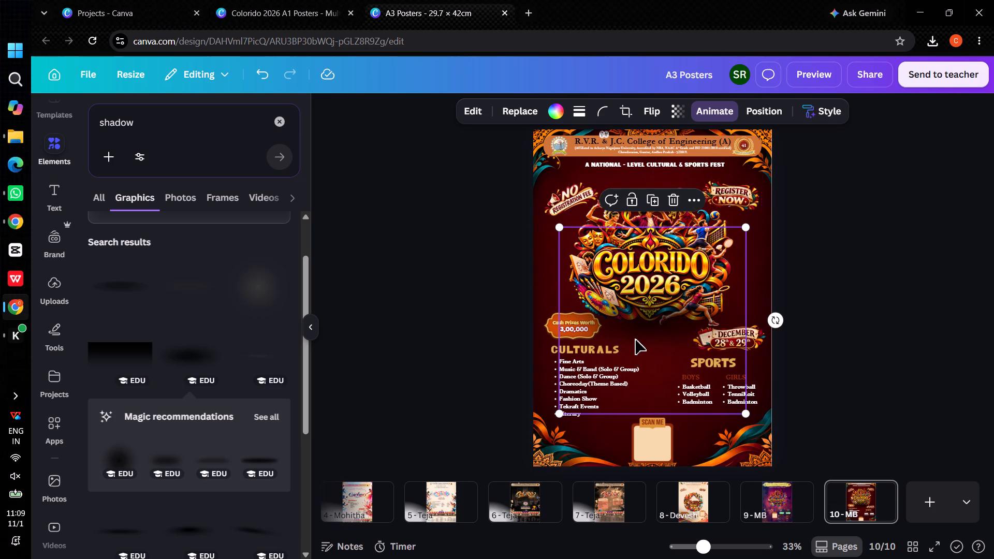
key(ctrl+bracketleft)
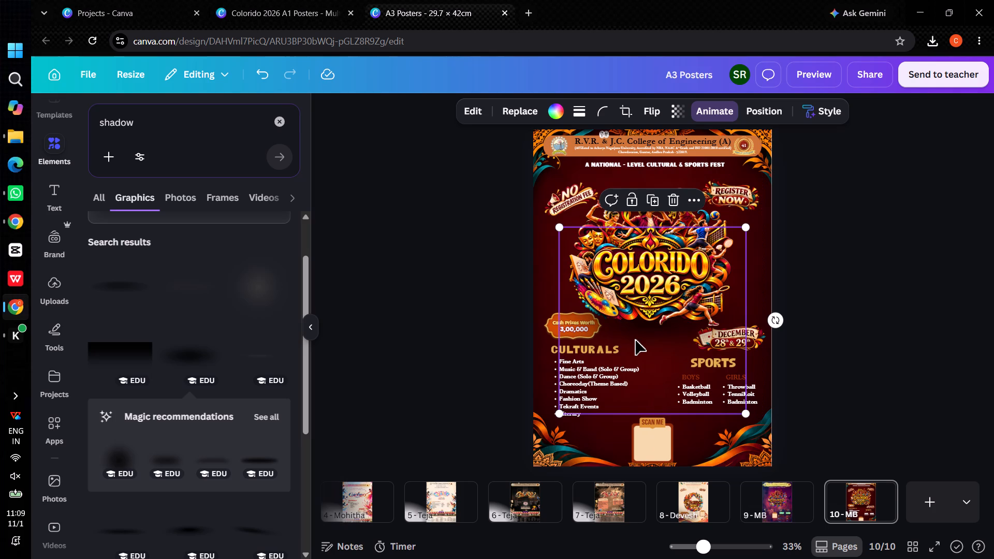
Duplicate the shadow, place the copy slightly up and left over the emblem and send it three layers backward.
key(ctrl+d)
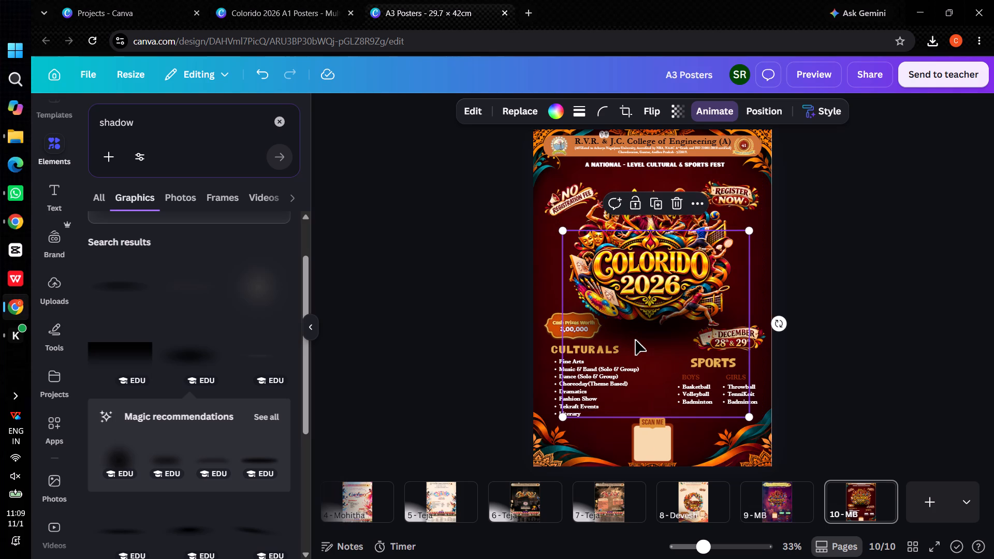
drag(636, 341, 612, 310)
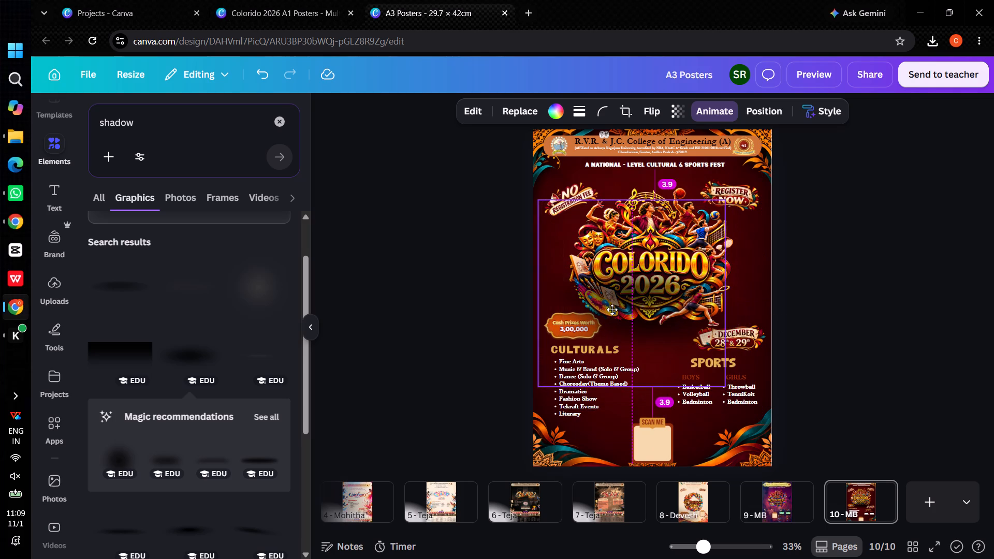
drag(612, 310, 610, 314)
key(ctrl+bracketleft)
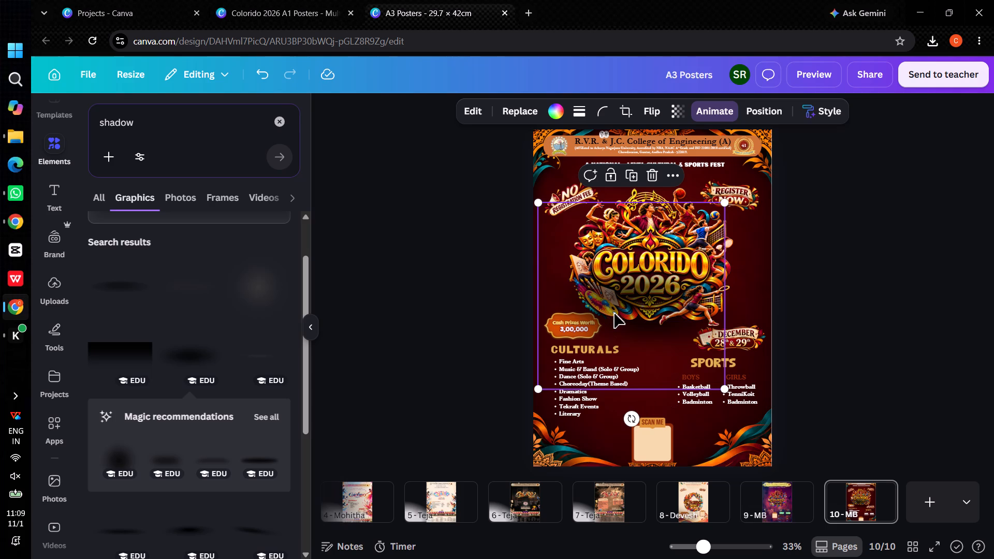
key(ctrl+bracketleft)
key(ctrl+bracketleft)
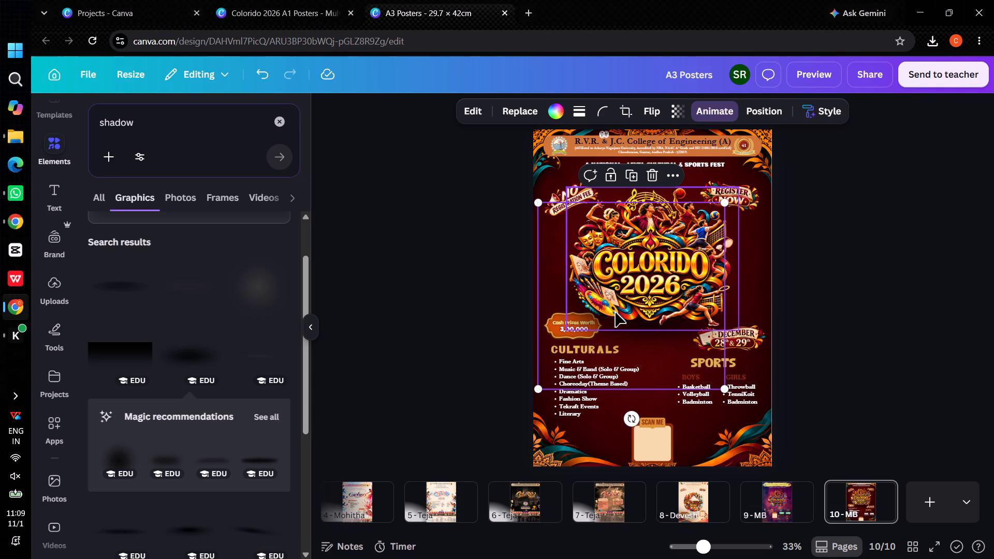
click(832, 306)
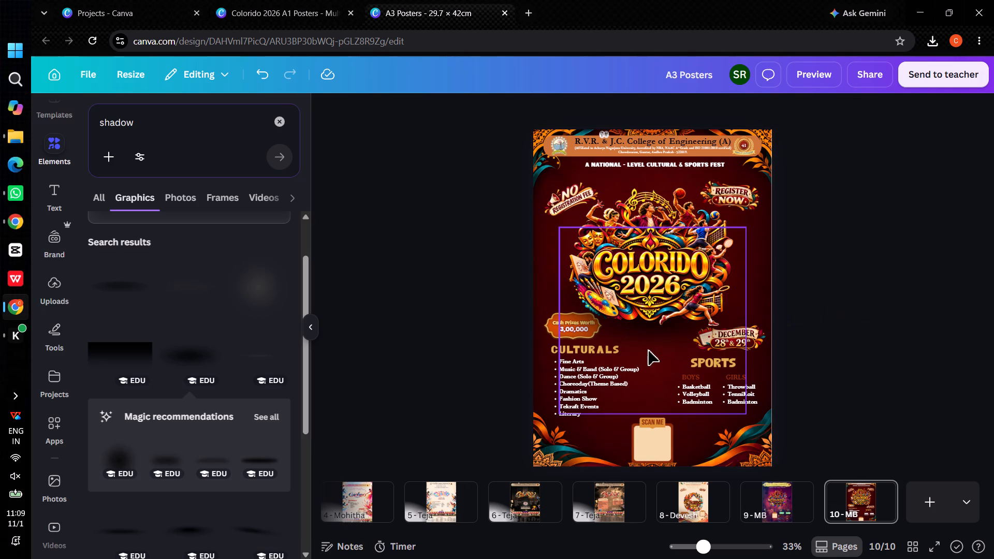
Duplicate the left-hand shadow, place the copy level with it on the emblem's right side and send it four layers backward.
click(659, 348)
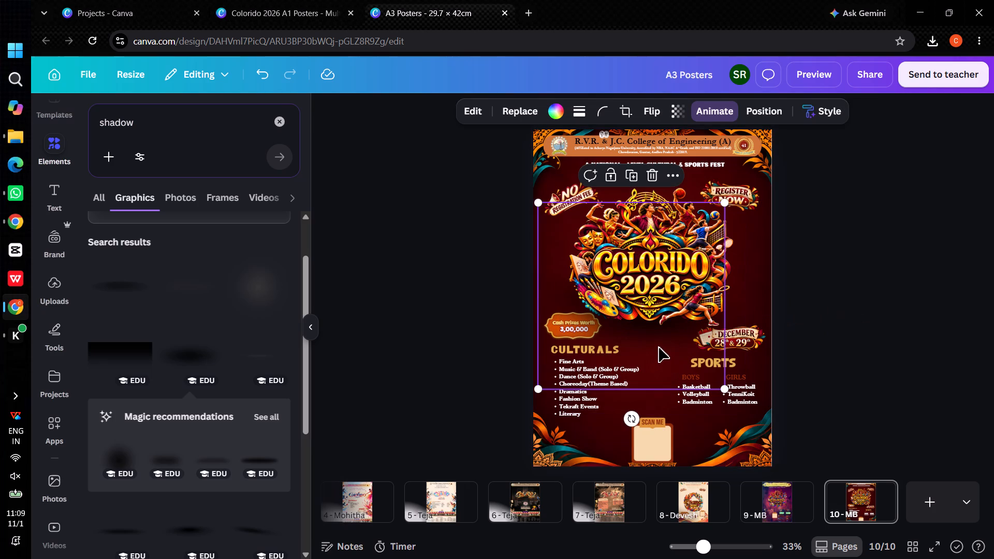
key(ctrl+d)
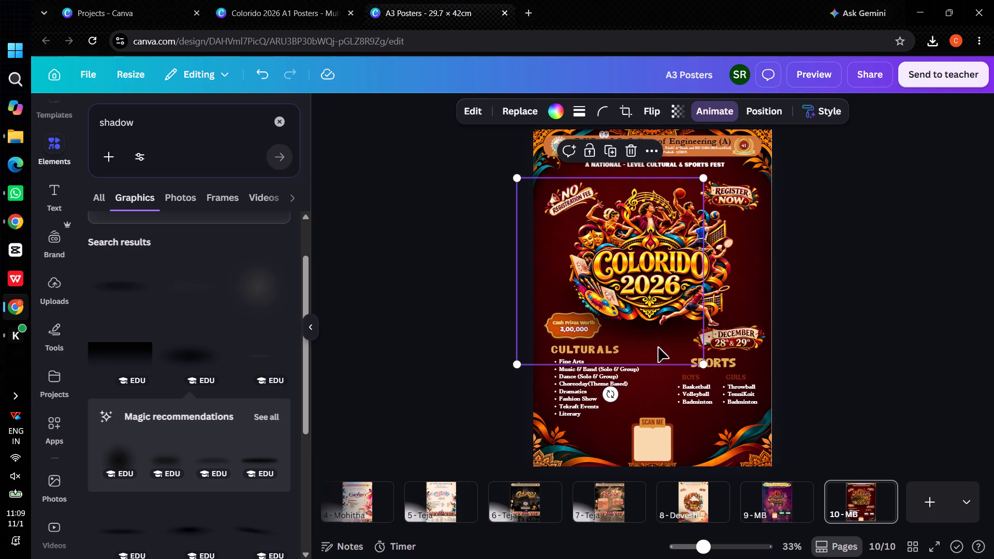
drag(592, 289, 674, 307)
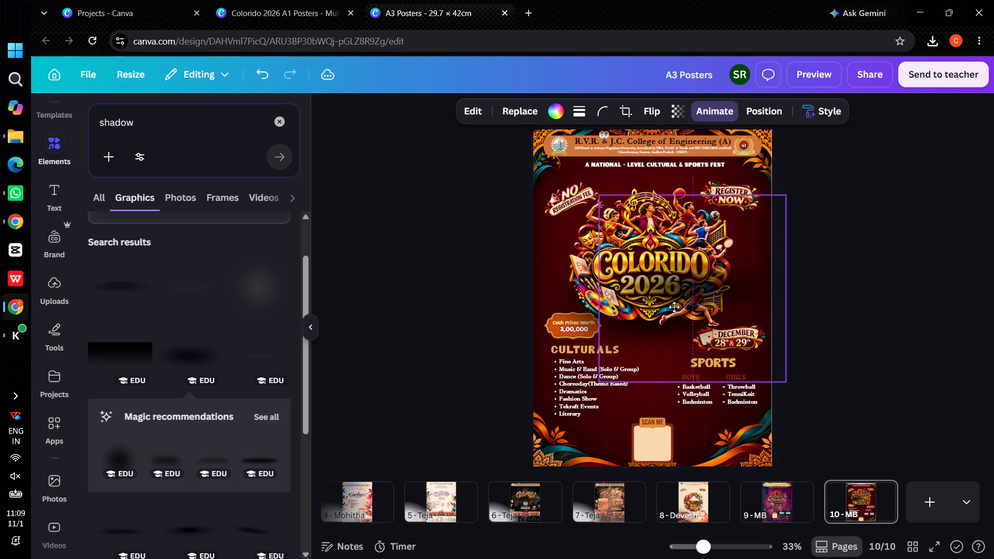
drag(674, 307, 670, 315)
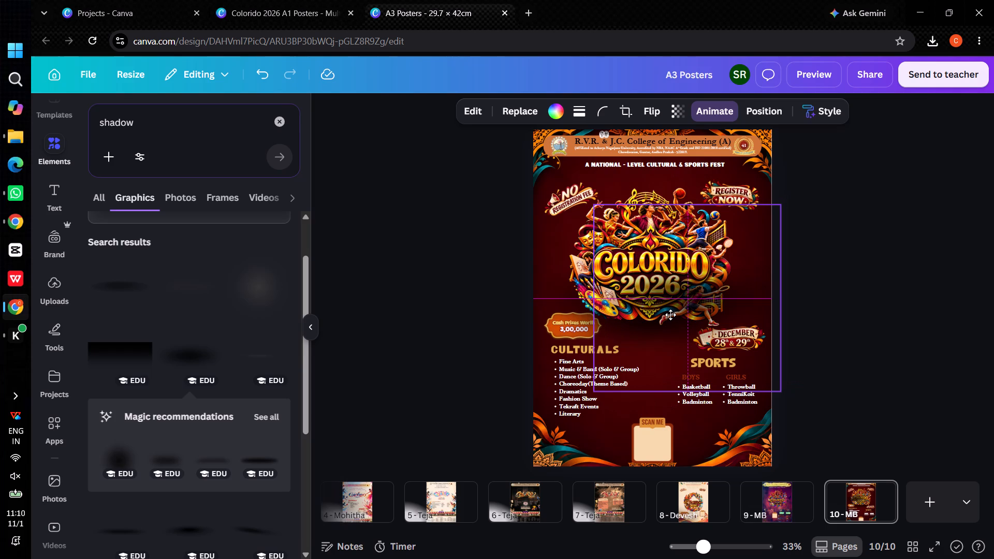
drag(670, 315, 670, 313)
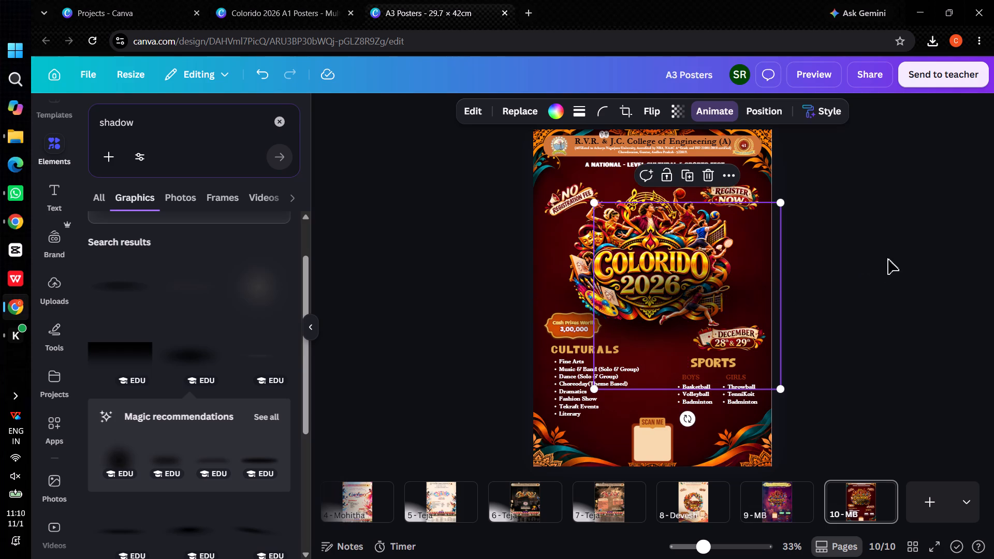
key(ctrl+bracketleft)
key(ctrl+bracketleft)
key(ctrl+bracketleft)
key(ctrl+bracketleft)
click(878, 293)
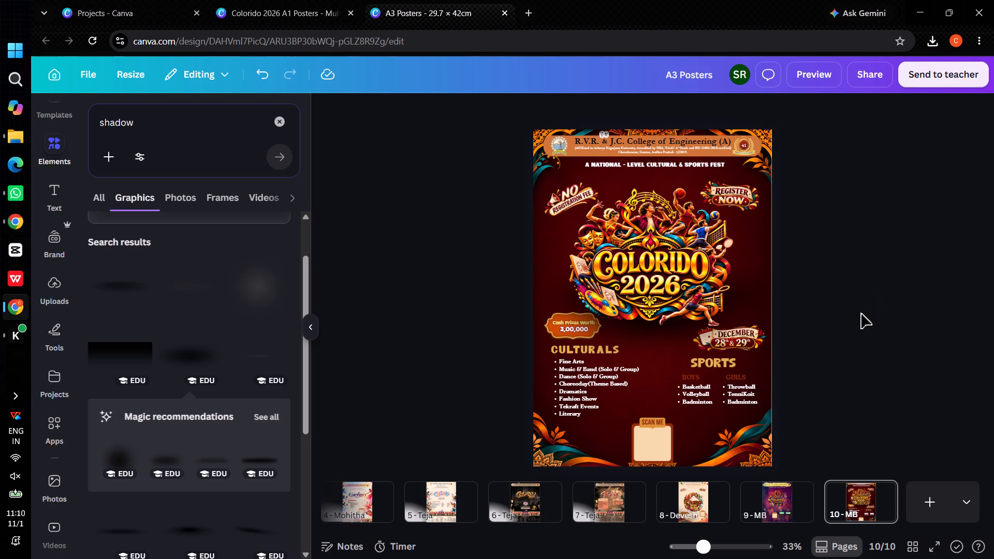
Nudge the central shadow beneath the Colorido 2026 emblem up ten small increments and deselect it.
click(675, 339)
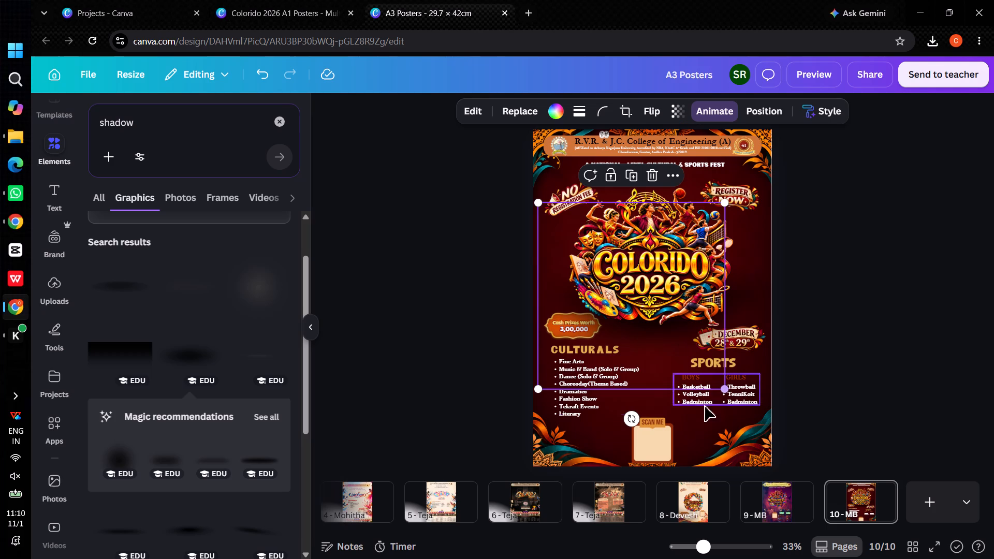
click(668, 411)
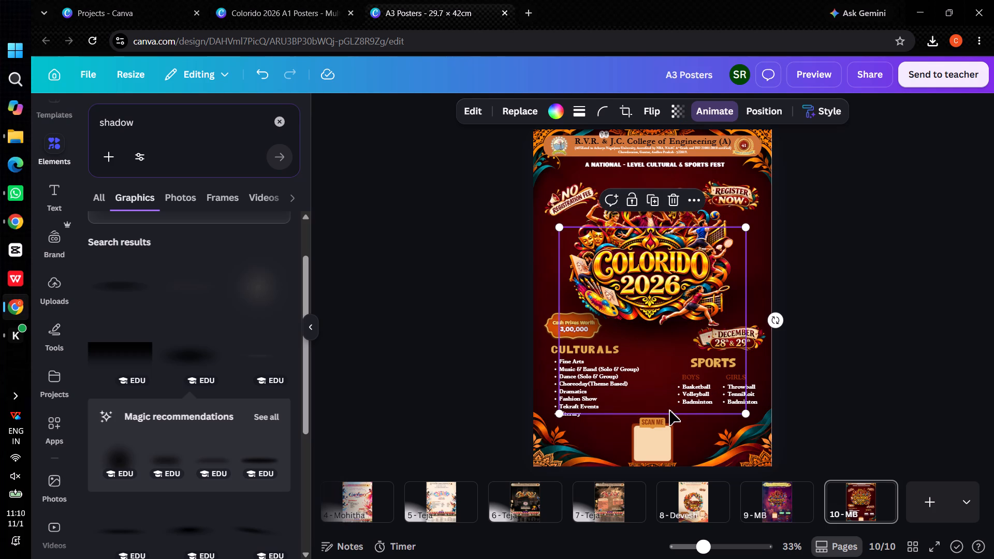
key(Up)
key(Up)
key(Up)
key(Up)
key(Up)
key(Up)
key(Up)
key(Up)
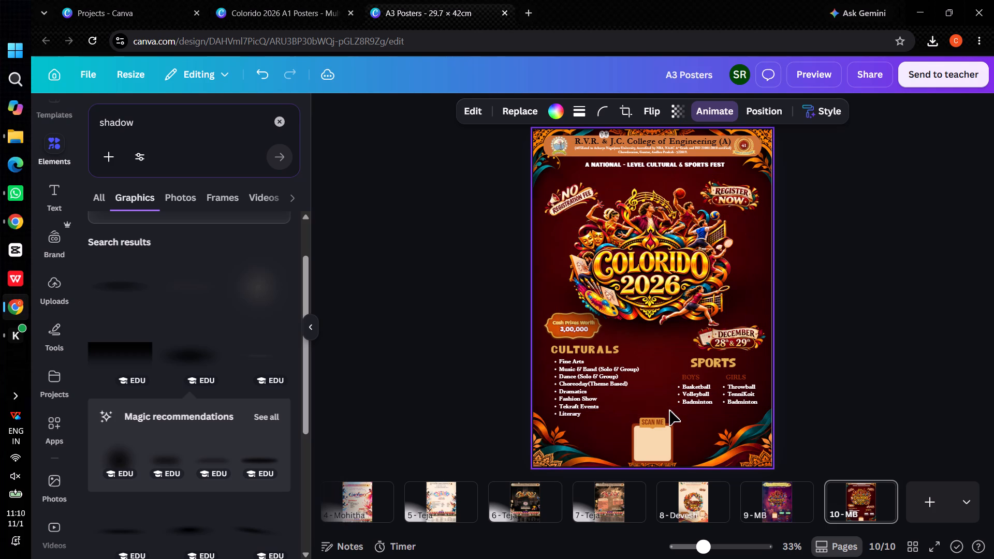
key(Up)
key(Up)
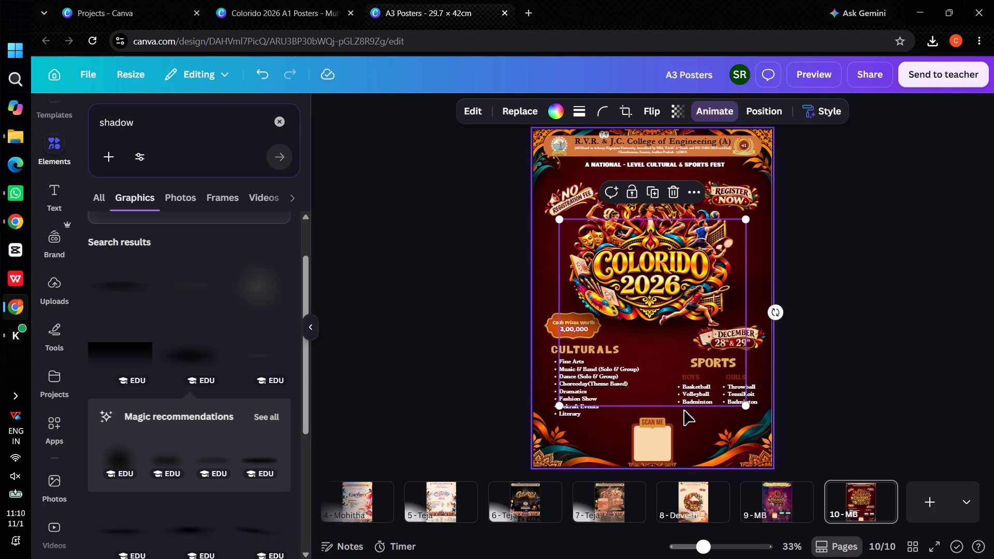
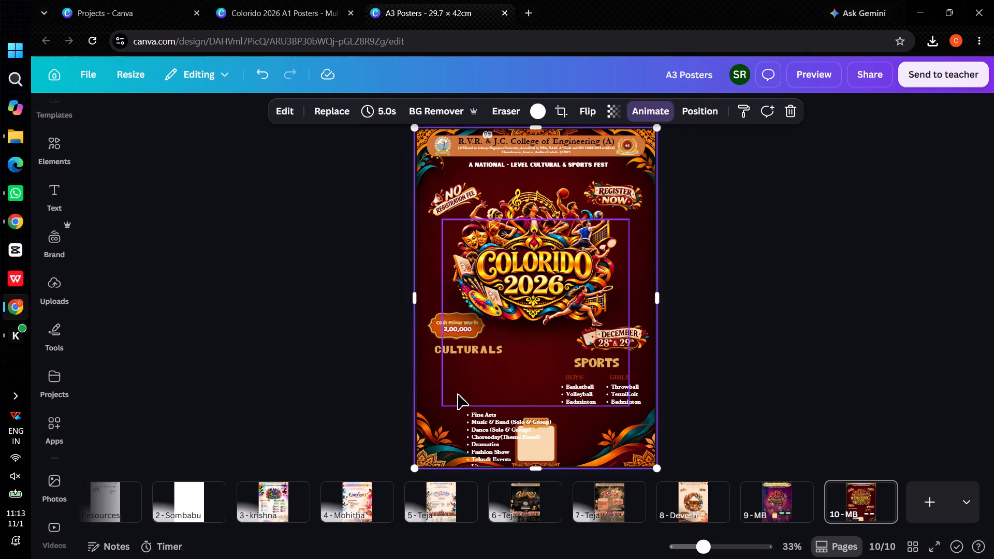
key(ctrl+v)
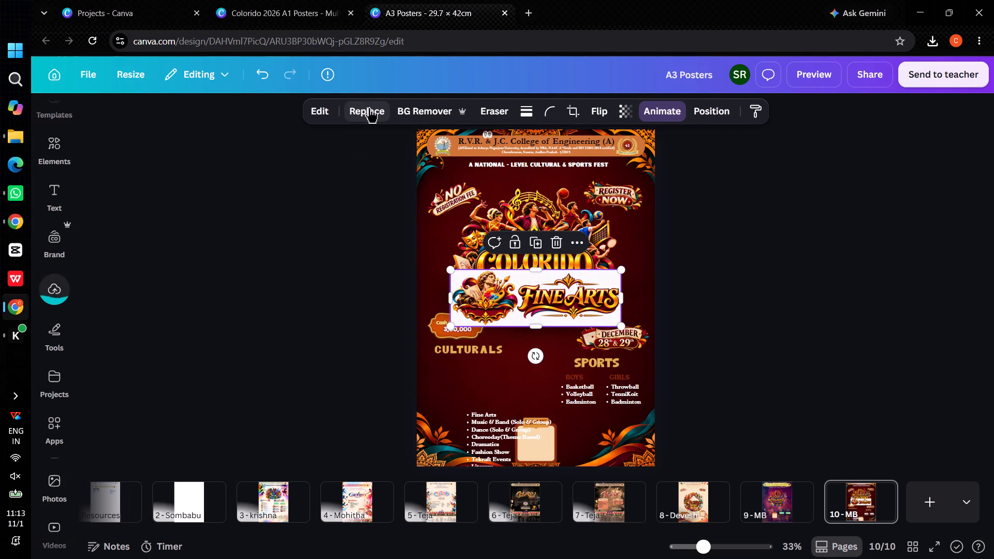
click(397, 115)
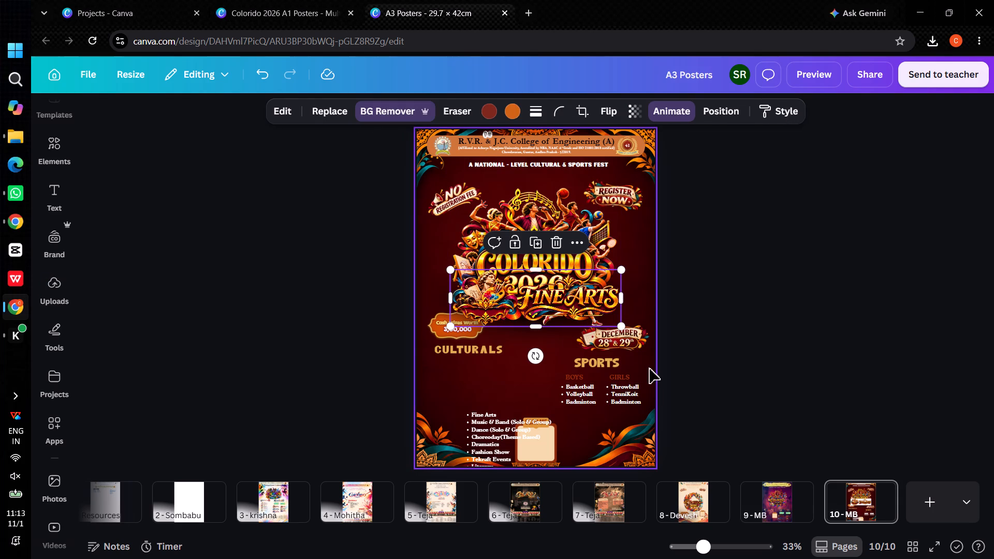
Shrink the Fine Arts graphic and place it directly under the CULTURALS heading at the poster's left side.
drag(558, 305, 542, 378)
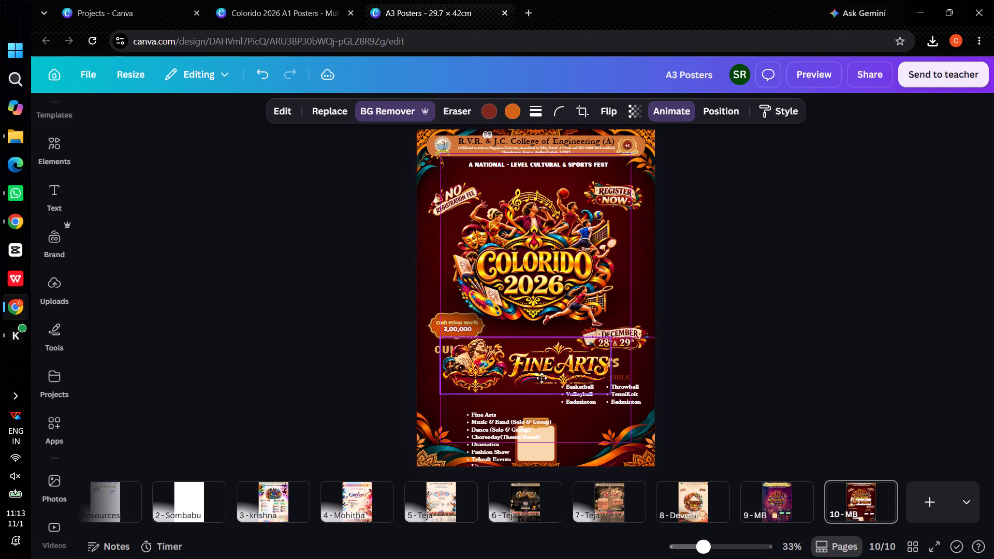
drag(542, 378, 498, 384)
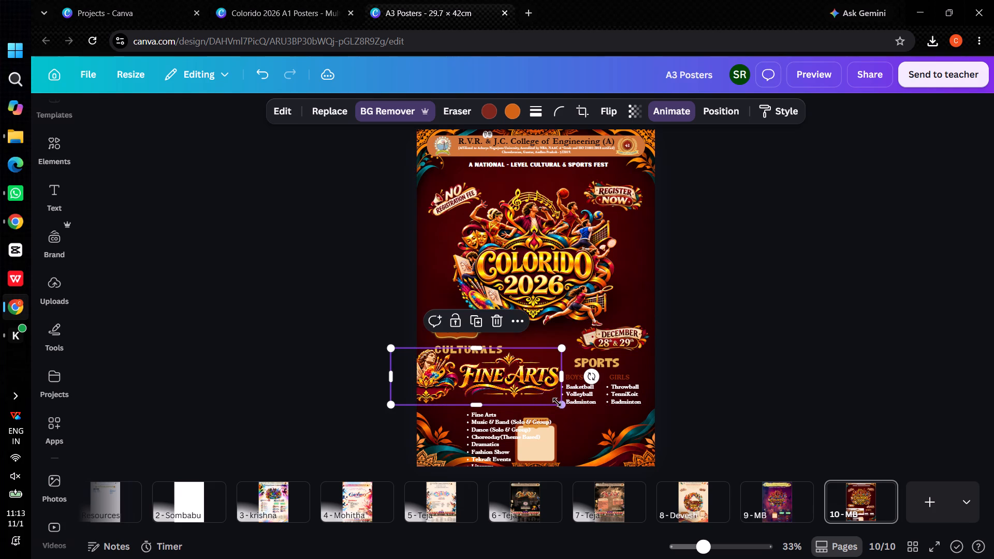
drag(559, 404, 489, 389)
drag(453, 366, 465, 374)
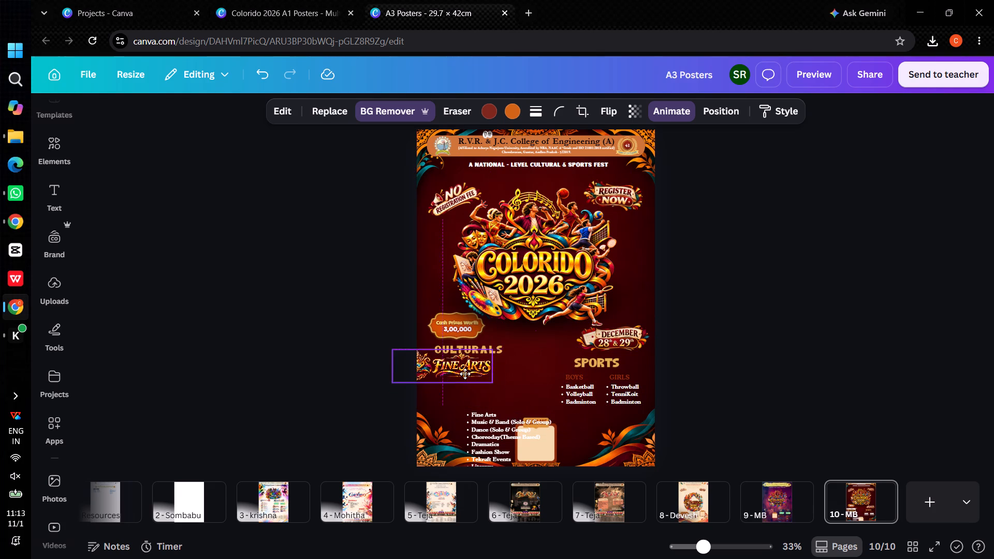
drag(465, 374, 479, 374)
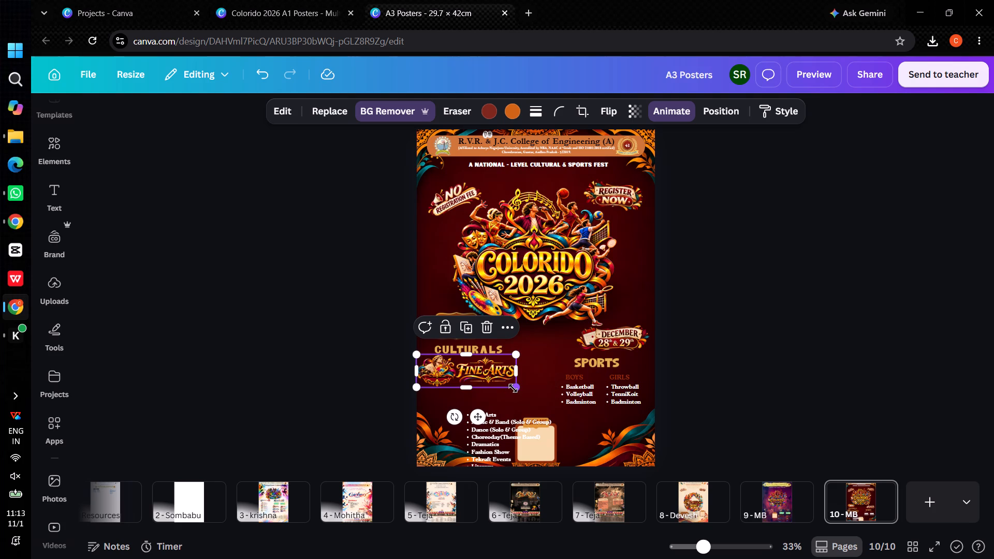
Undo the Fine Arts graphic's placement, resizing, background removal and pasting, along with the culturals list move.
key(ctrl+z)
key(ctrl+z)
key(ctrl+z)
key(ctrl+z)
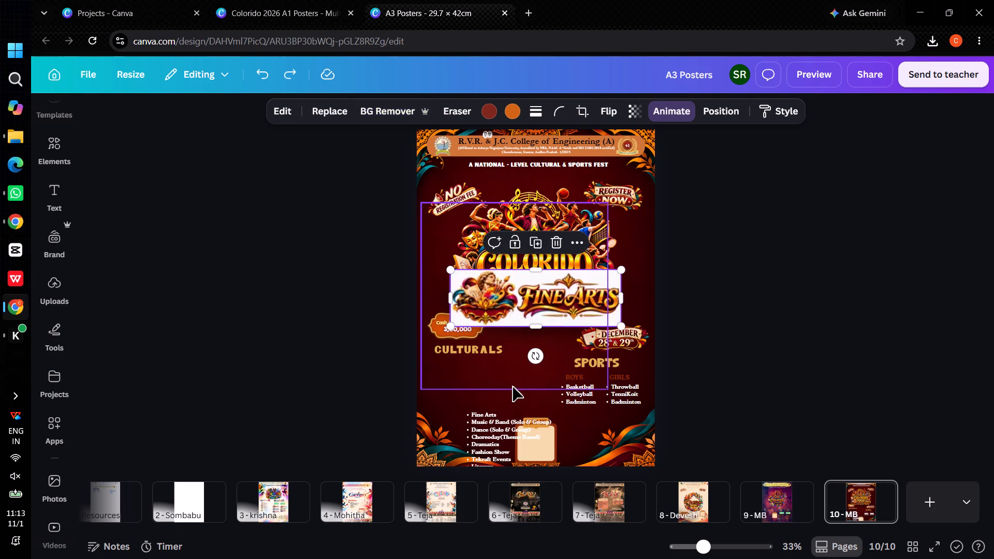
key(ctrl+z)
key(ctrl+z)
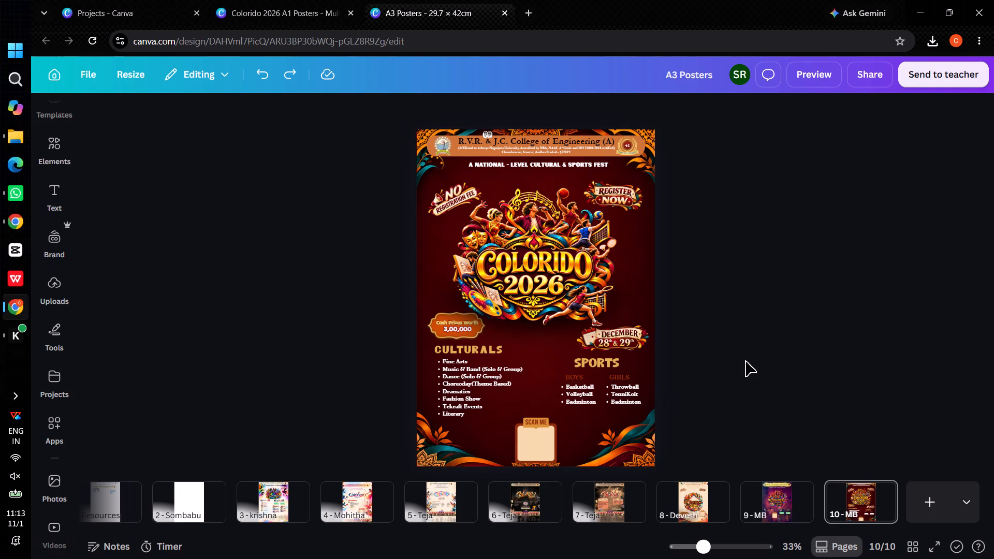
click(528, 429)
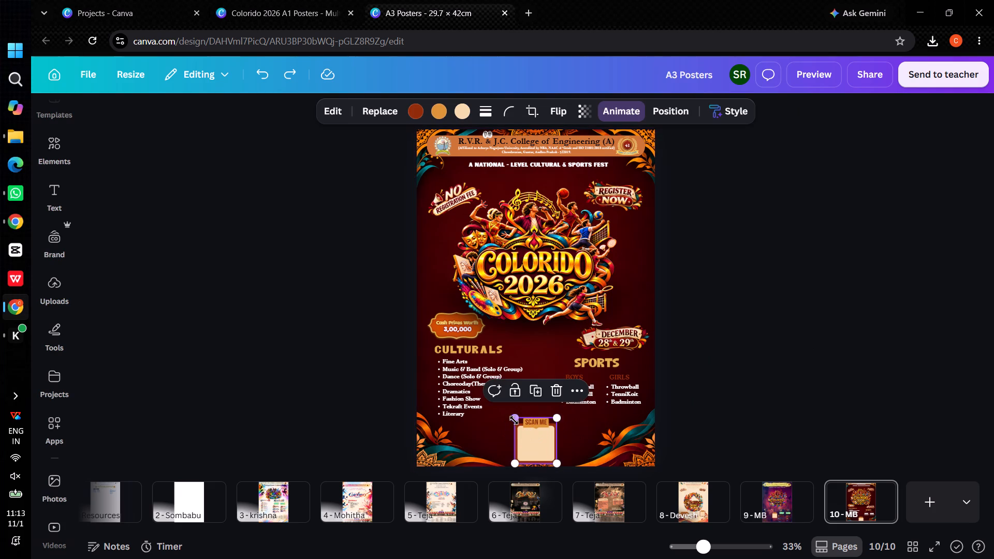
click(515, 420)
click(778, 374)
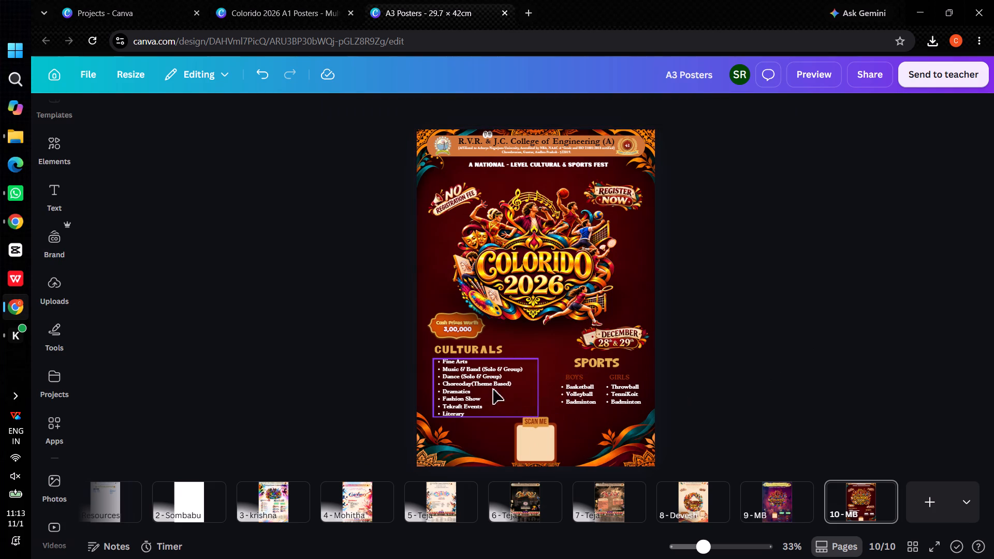
Set the font size of the culturals event list and the boys' and girls' sports lists to 20.
click(471, 391)
click(391, 119)
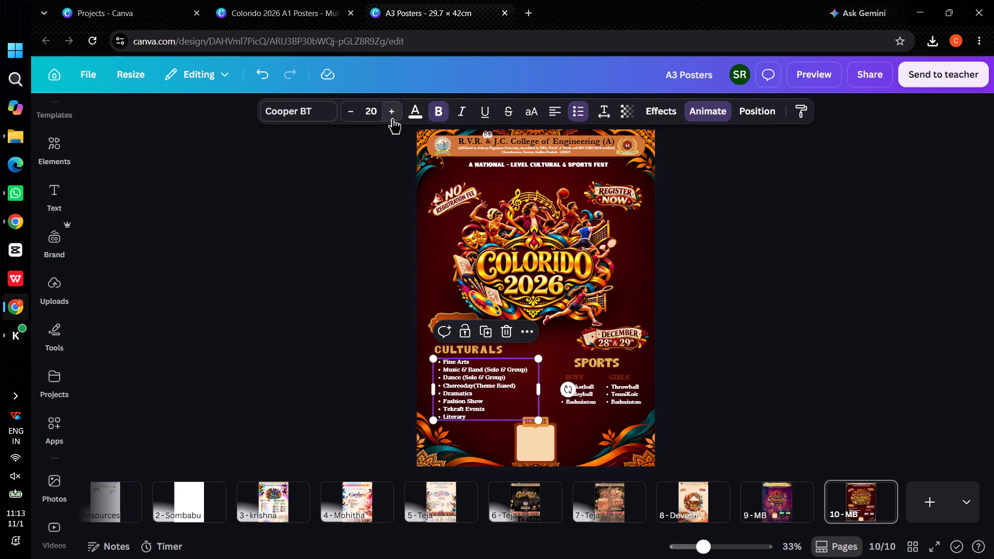
click(586, 400)
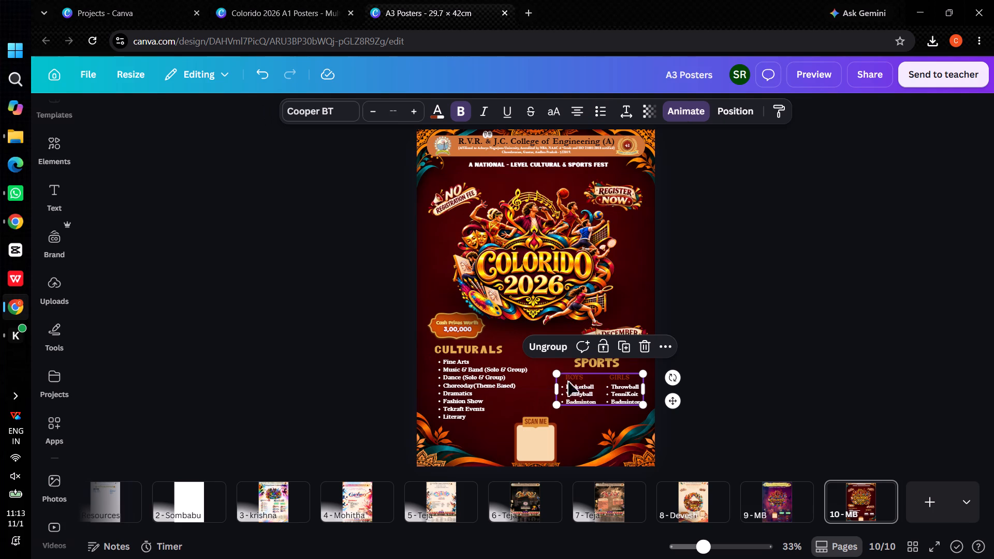
click(580, 400)
click(389, 114)
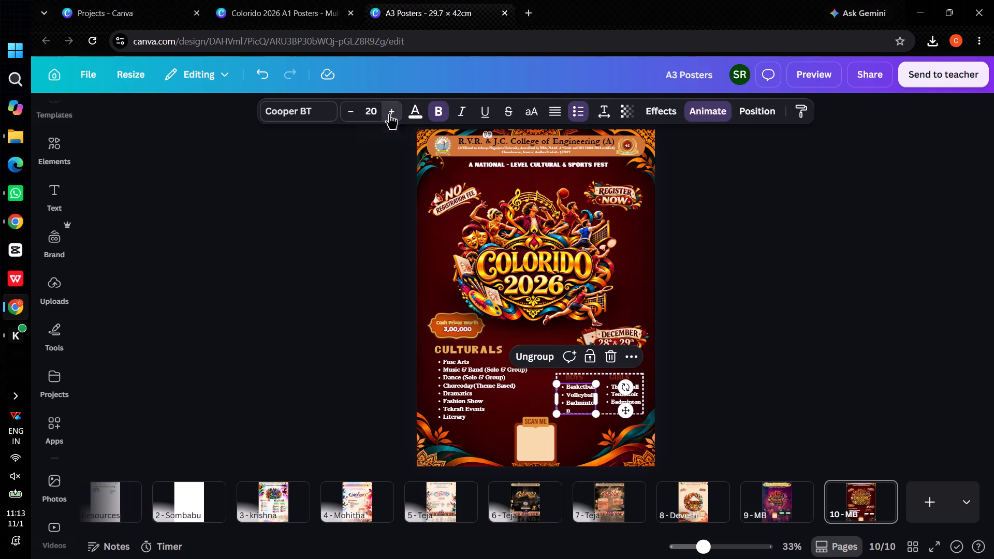
click(630, 394)
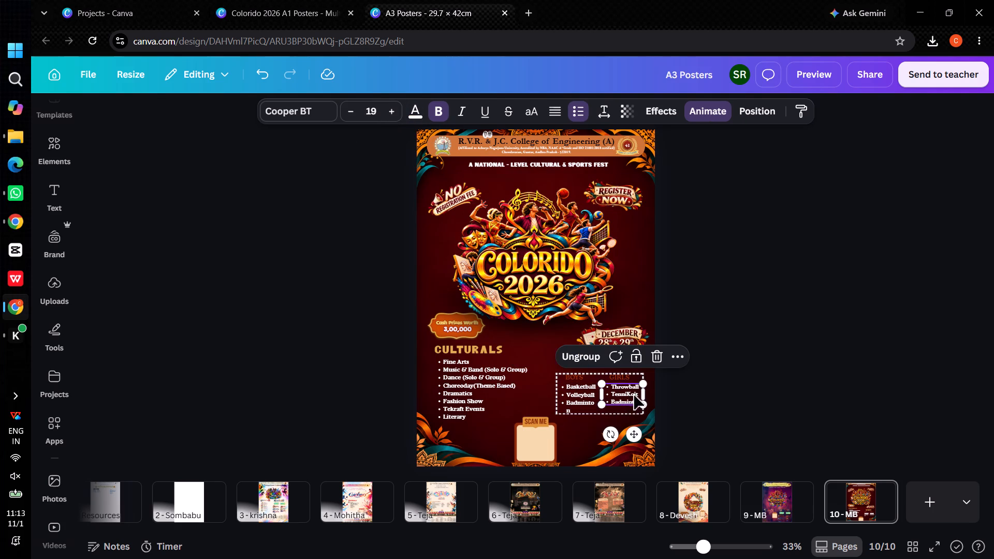
click(398, 114)
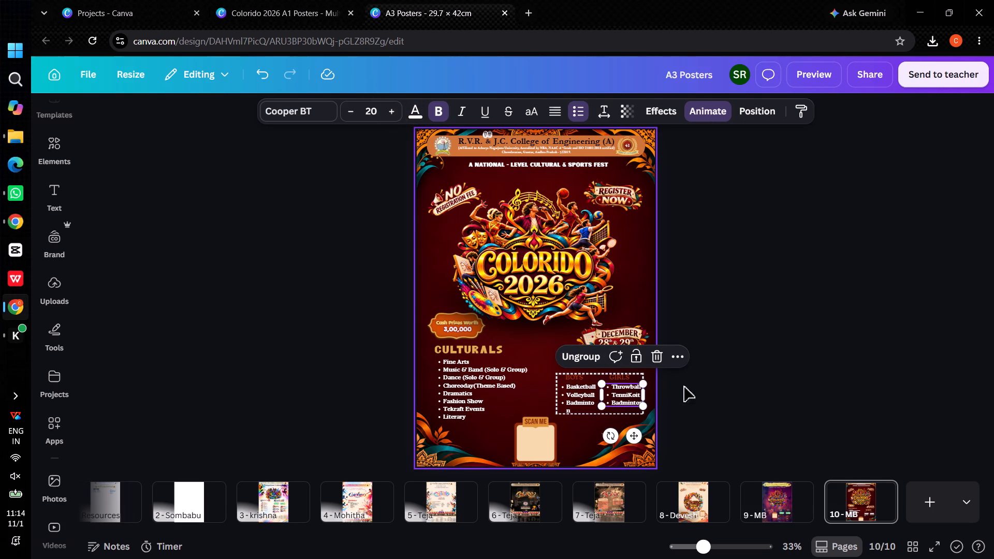
click(714, 400)
Widen the boys' sports list text box so that Badminton fits on one line.
double_click(581, 393)
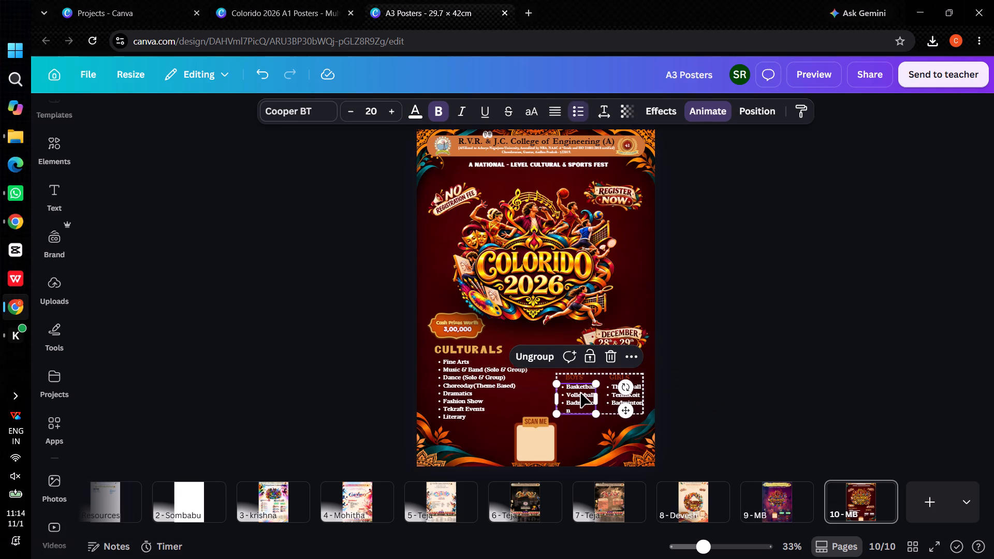
click(595, 395)
click(595, 395)
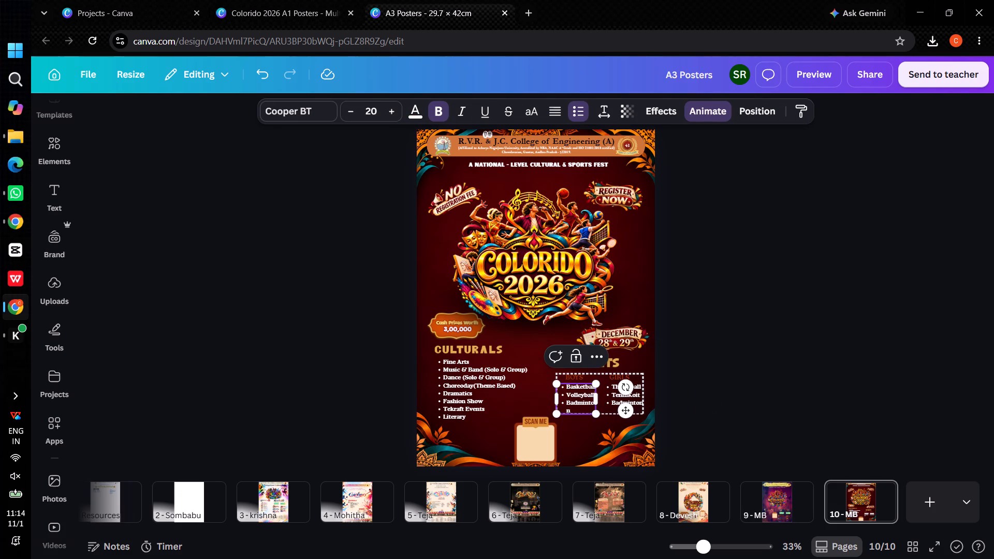
click(599, 398)
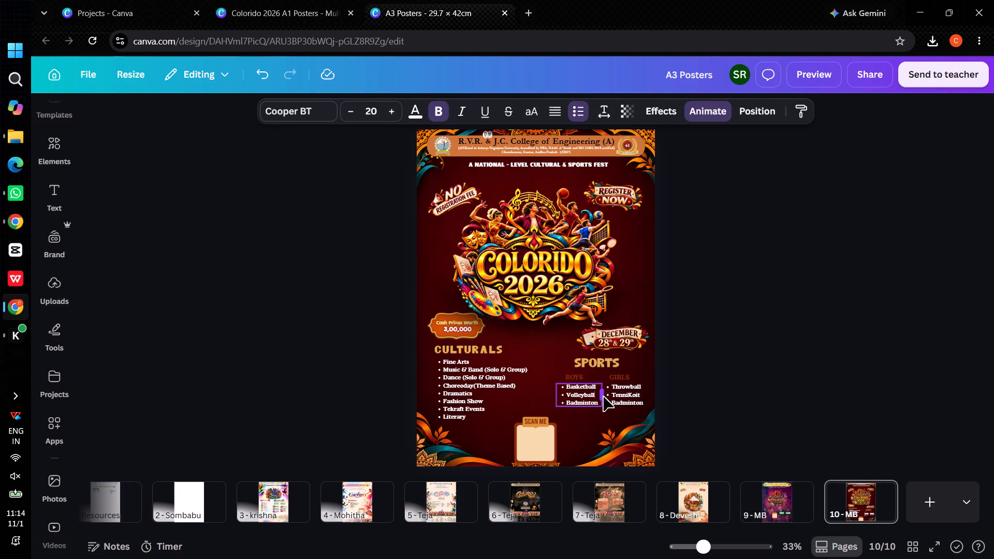
click(716, 372)
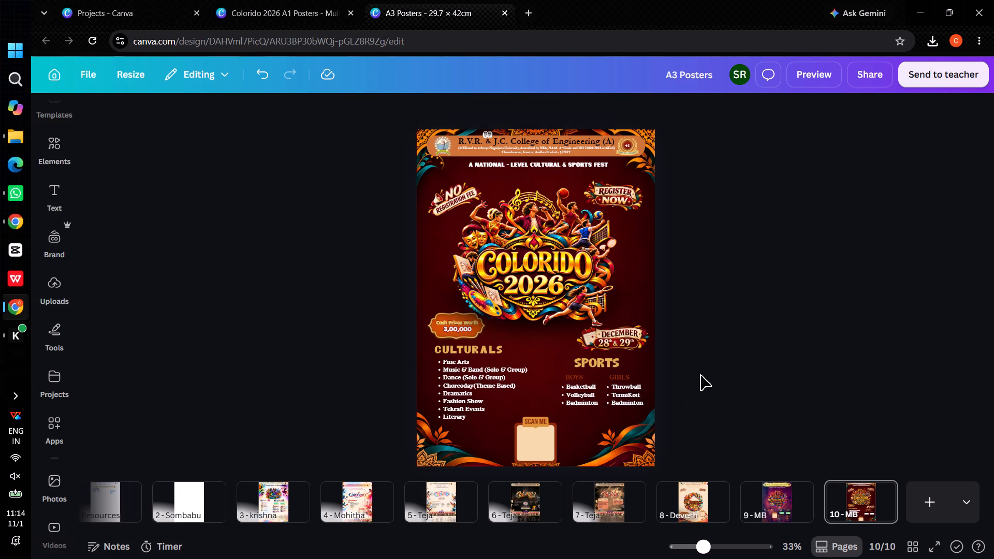
Send the large square graphic overlapping the right part of the SPORTS heading five layers backward.
ctrl+scroll(690, 379, up, 4)
click(677, 347)
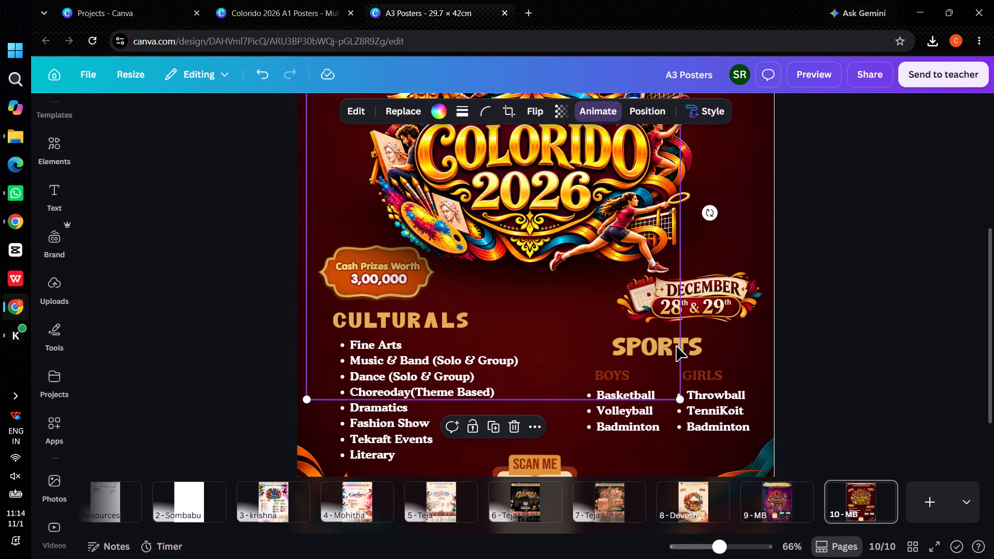
click(696, 346)
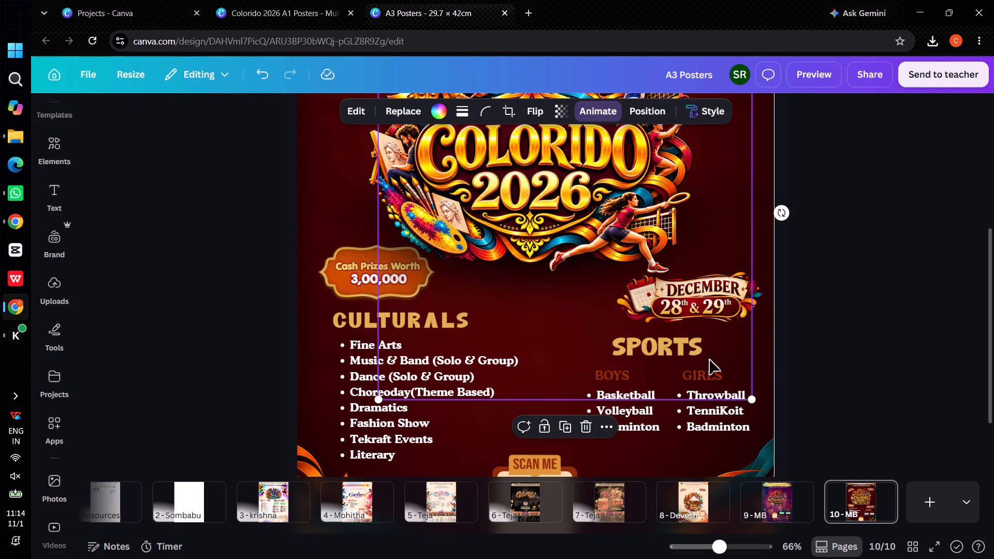
key(ctrl+bracketleft)
key(ctrl+bracketleft)
key(ctrl+bracketleft)
key(ctrl+bracketleft)
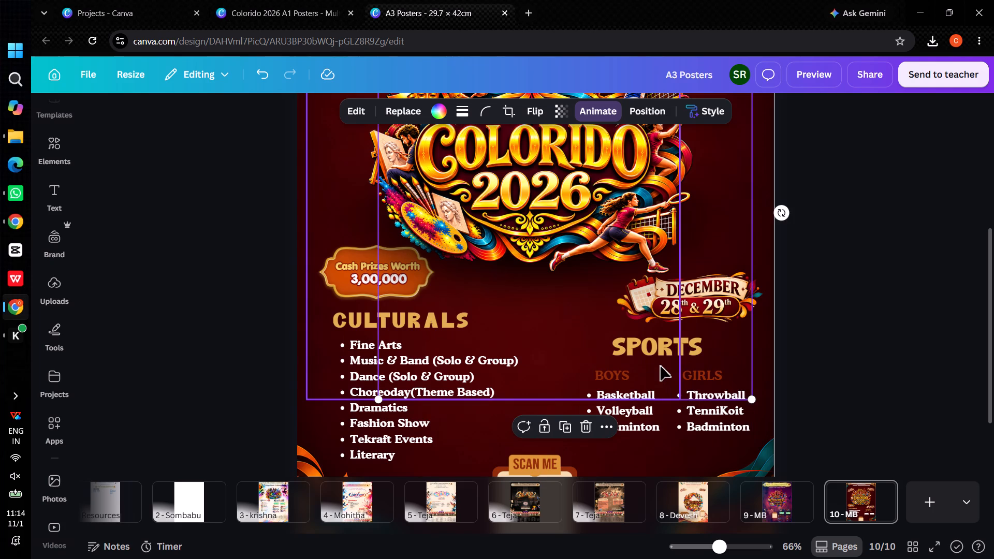
key(ctrl+bracketleft)
double_click(660, 349)
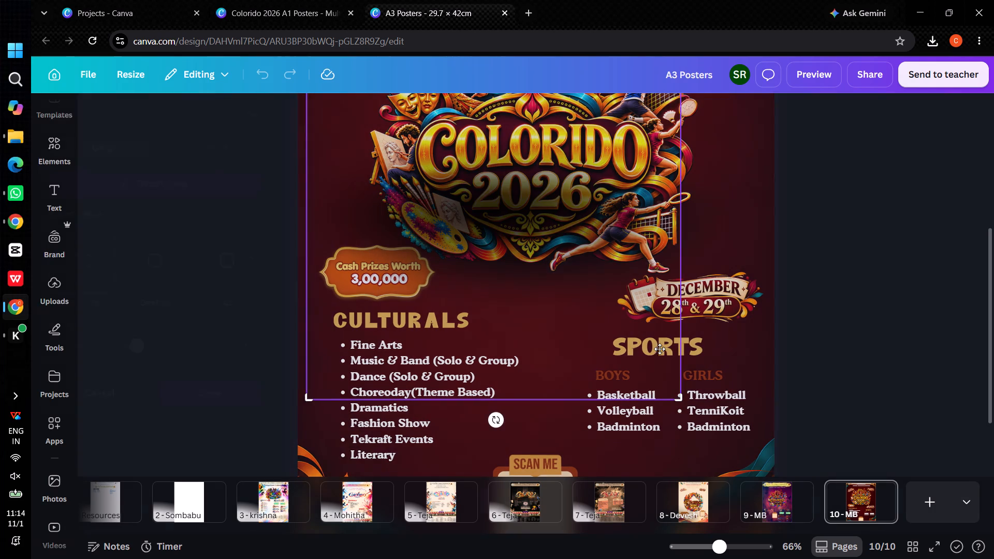
click(865, 328)
Send the lower, centred square graphic overlapping the SPORTS heading ten layers backward.
click(698, 343)
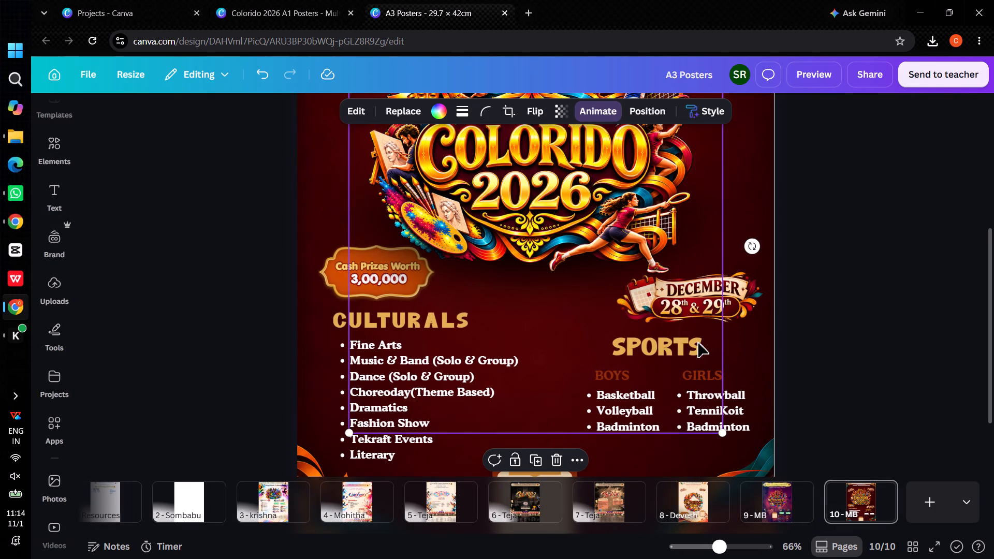
key(ctrl+bracketleft)
key(ctrl+bracketleft)
key(ctrl+bracketleft)
key(ctrl+bracketleft)
key(ctrl+bracketleft)
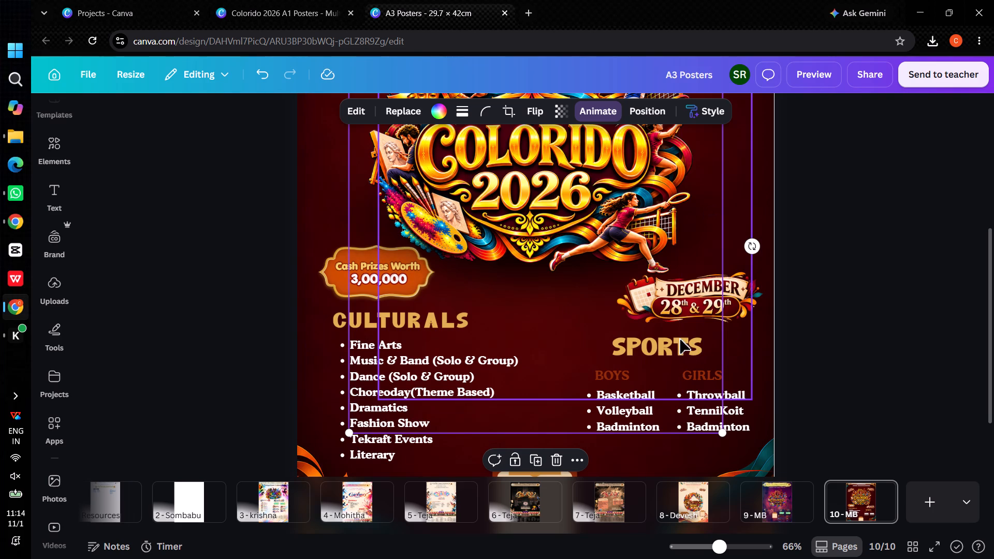
key(ctrl+bracketleft)
key(ctrl+bracketleft)
key(ctrl+bracketleft)
key(ctrl+bracketleft)
key(ctrl+bracketleft)
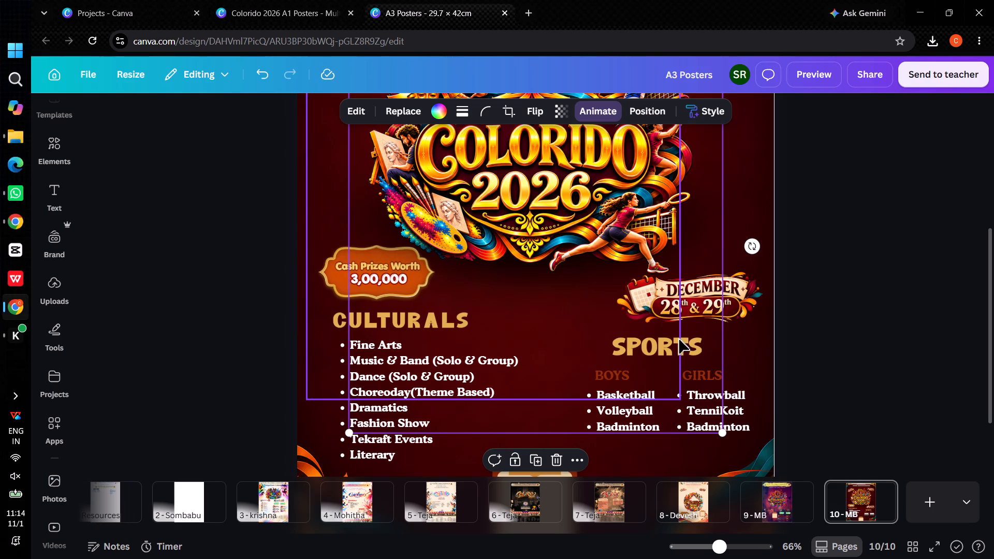
click(818, 382)
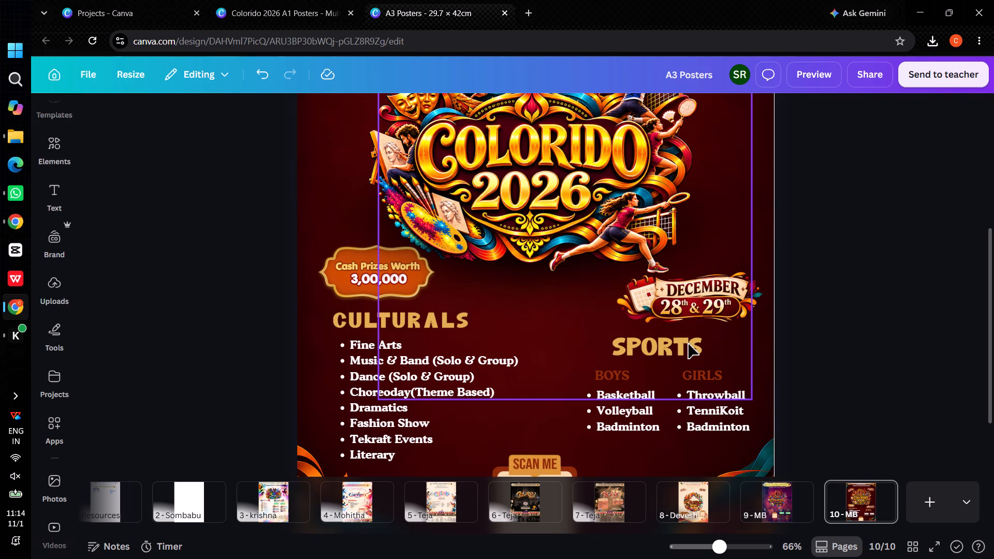
Send the right-hand square graphic covering the SPORTS heading four layers further backward, behind the heading.
click(689, 344)
key(ctrl+bracketleft)
key(ctrl+bracketleft)
key(ctrl+bracketleft)
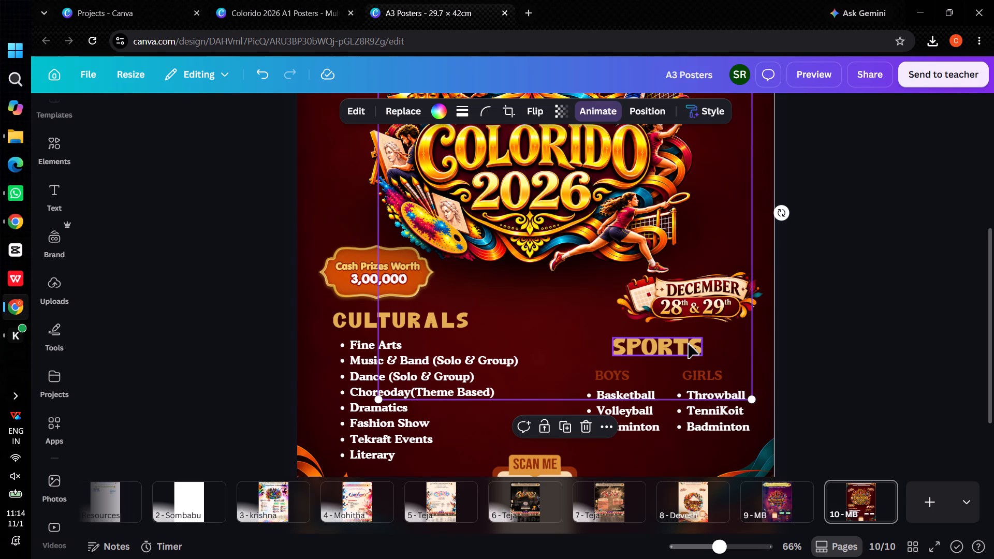
key(ctrl+bracketleft)
double_click(860, 331)
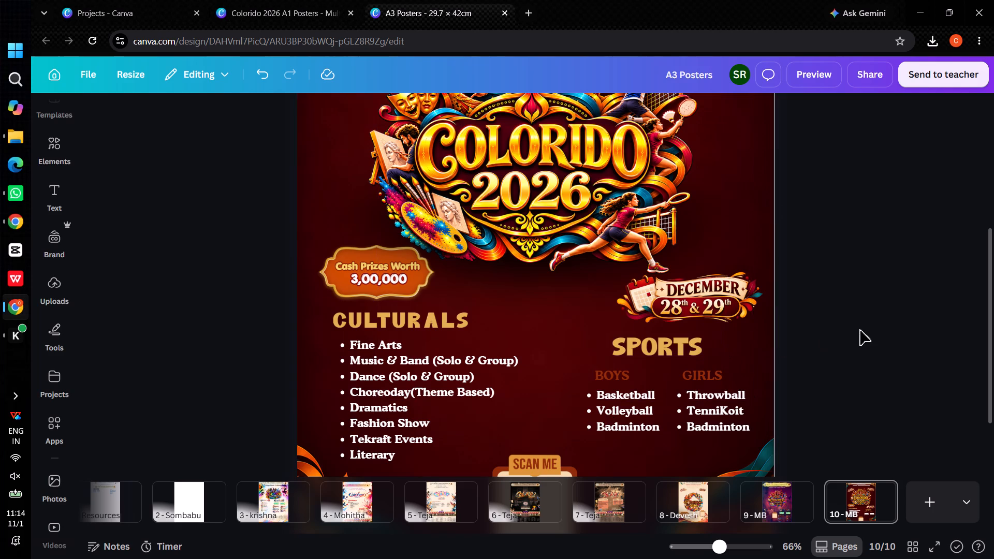
Nudge the SPORTS heading together with the grouped BOYS and GIRLS lists leftward, away from the poster's right edge.
click(686, 351)
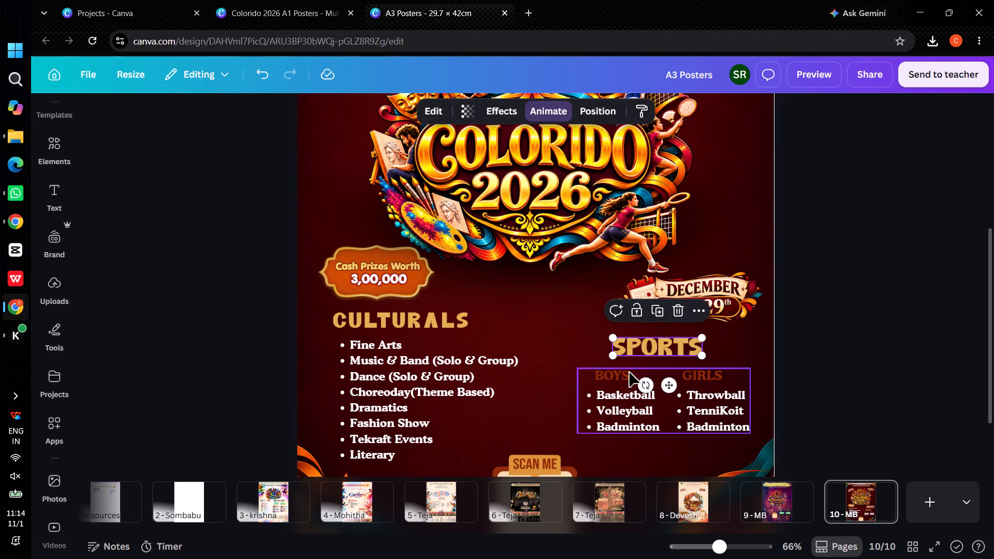
shift+click(624, 375)
key(Left)
key(Left)
key(Left)
key(Left)
key(Left)
key(Left)
key(Left)
key(Left)
key(Left)
key(Left)
key(Left)
key(Left)
key(Left)
key(Left)
key(Left)
key(Left)
key(Left)
key(Left)
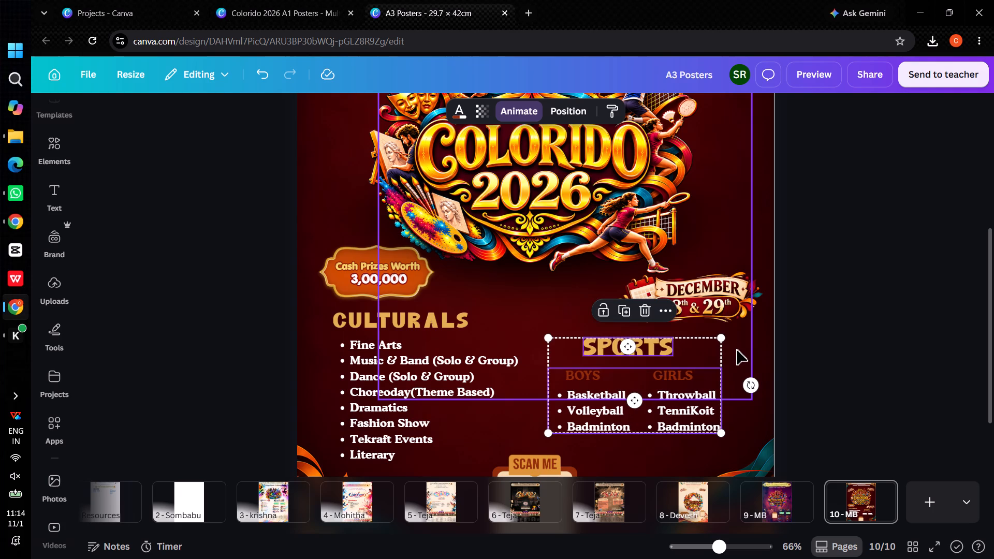
click(897, 318)
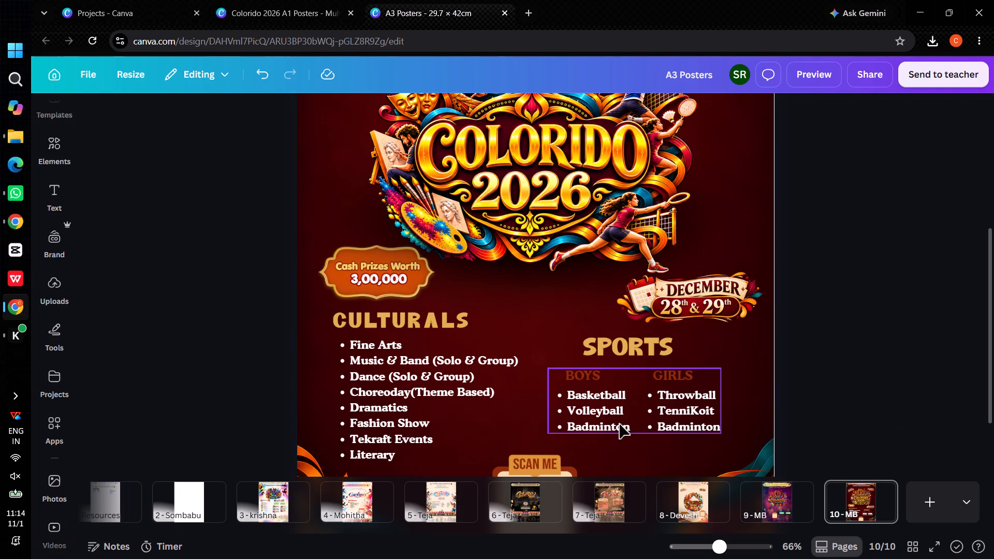
Set the BOYS heading's font size to 30 and widen its text box to about 3.1 so the word fits on one line.
click(601, 373)
click(587, 378)
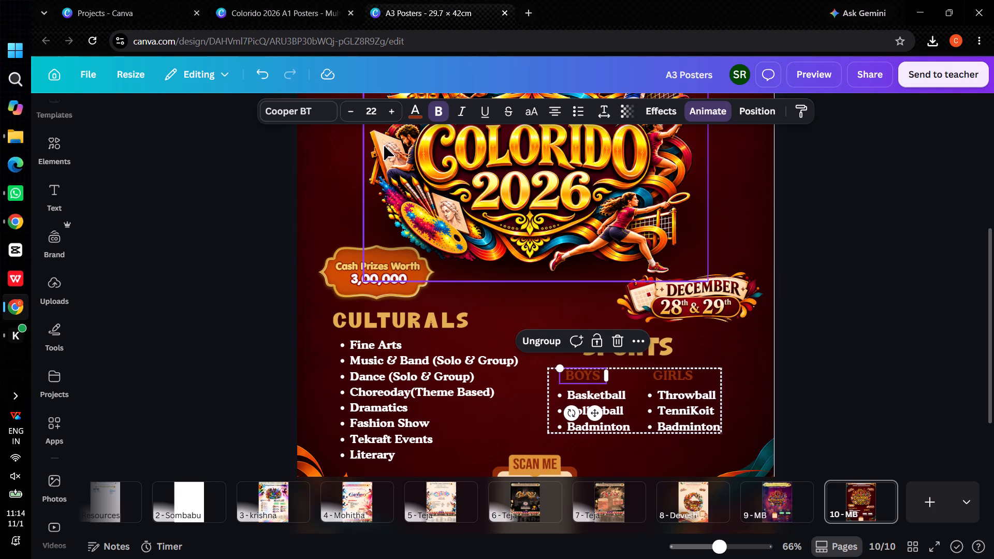
click(389, 114)
triple_click(389, 114)
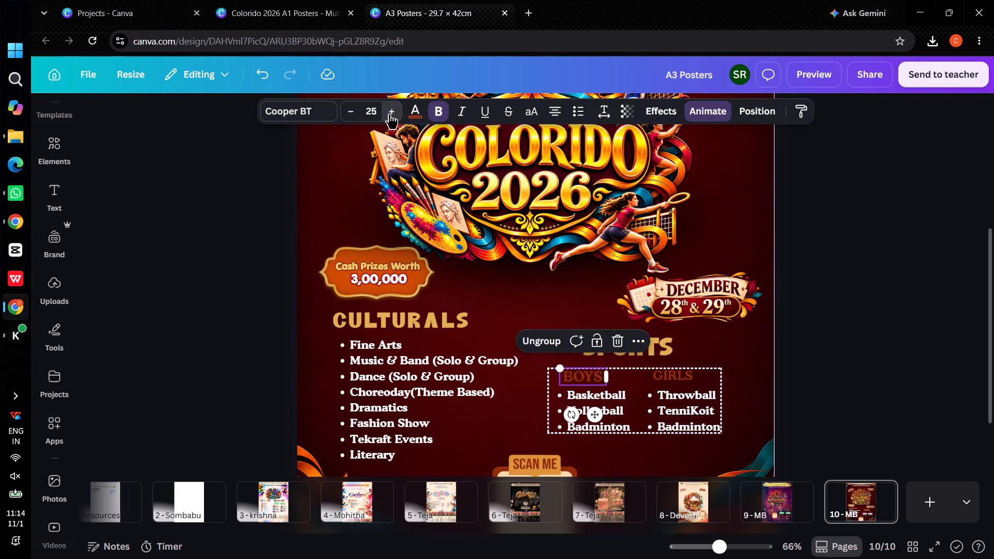
click(389, 113)
click(389, 113)
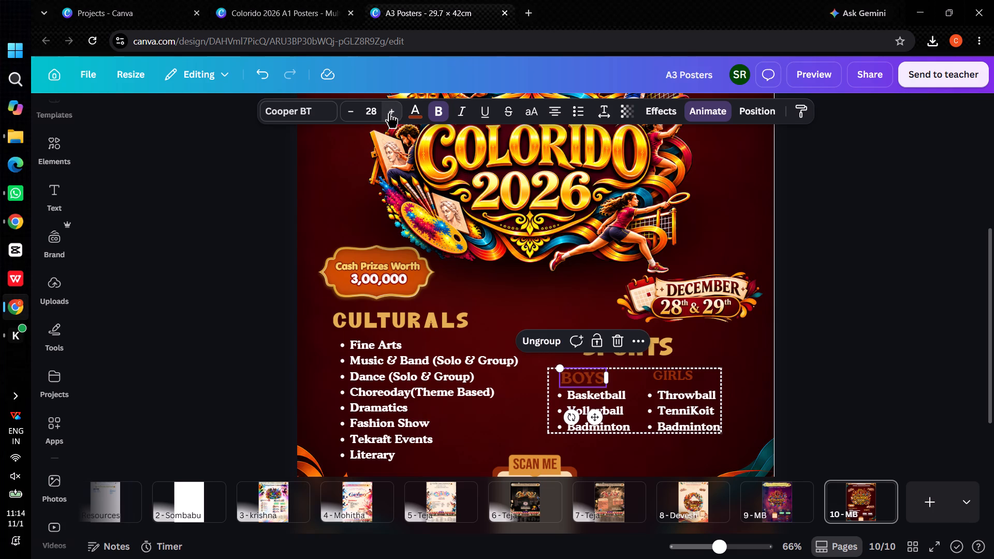
click(389, 113)
click(389, 113)
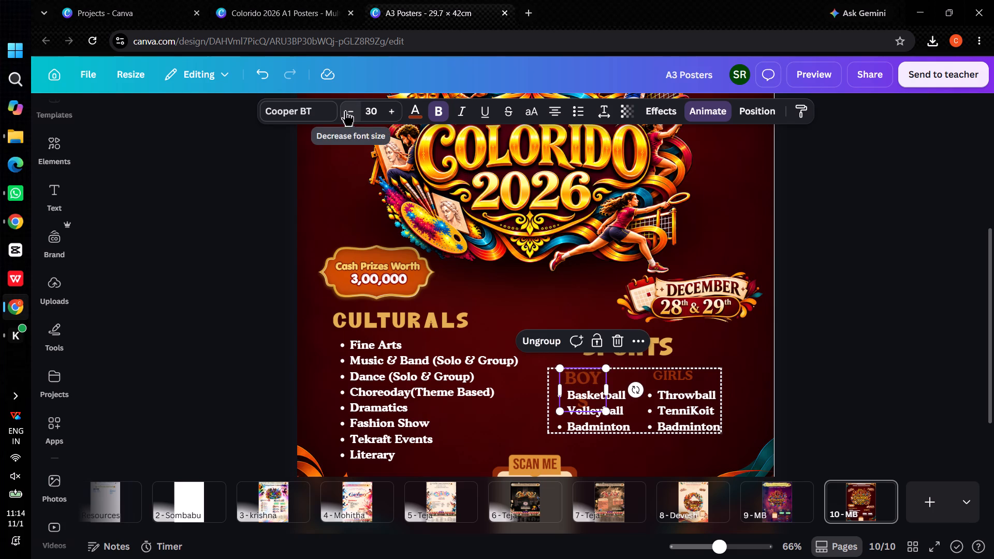
click(609, 388)
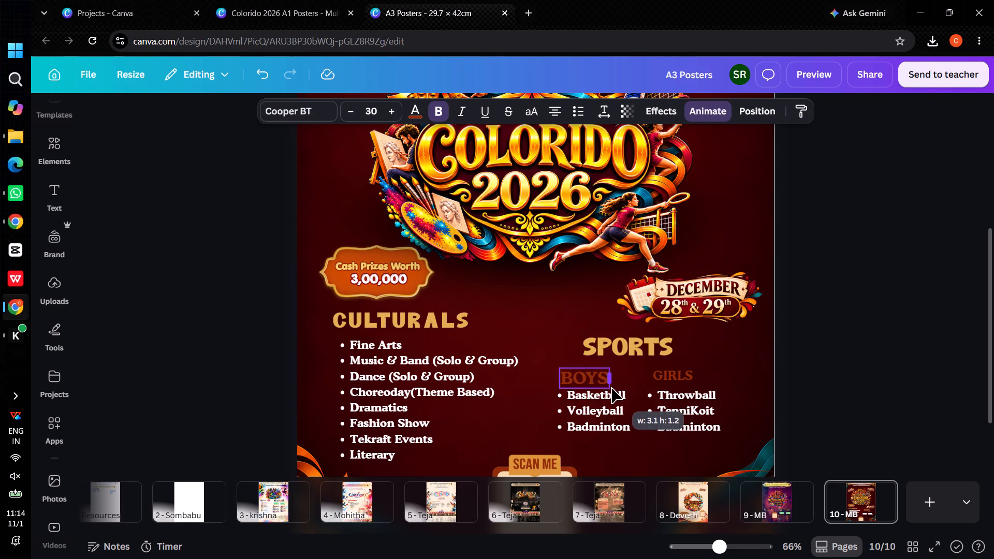
Set the GIRLS heading's font size to 30 and widen its text box so the word fits on one line.
click(664, 377)
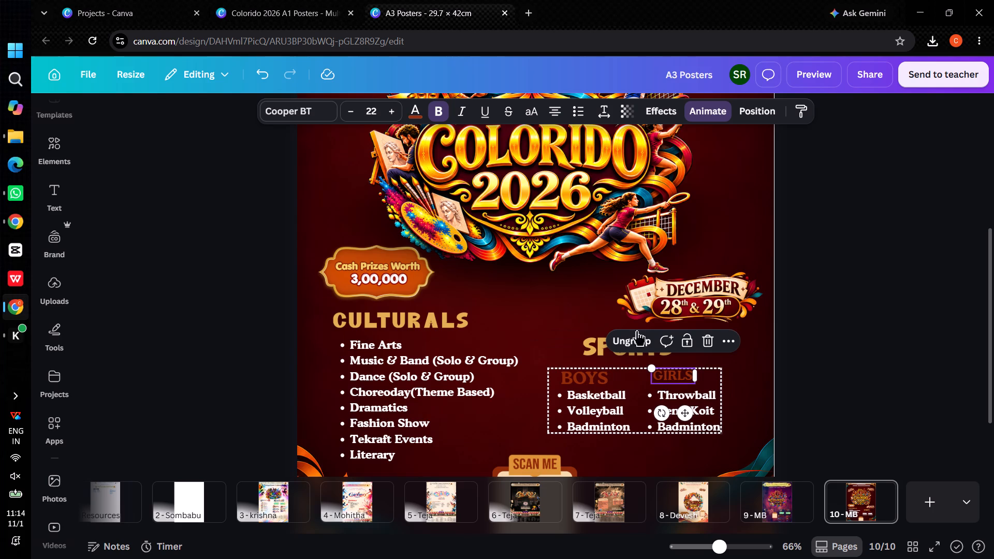
click(377, 111)
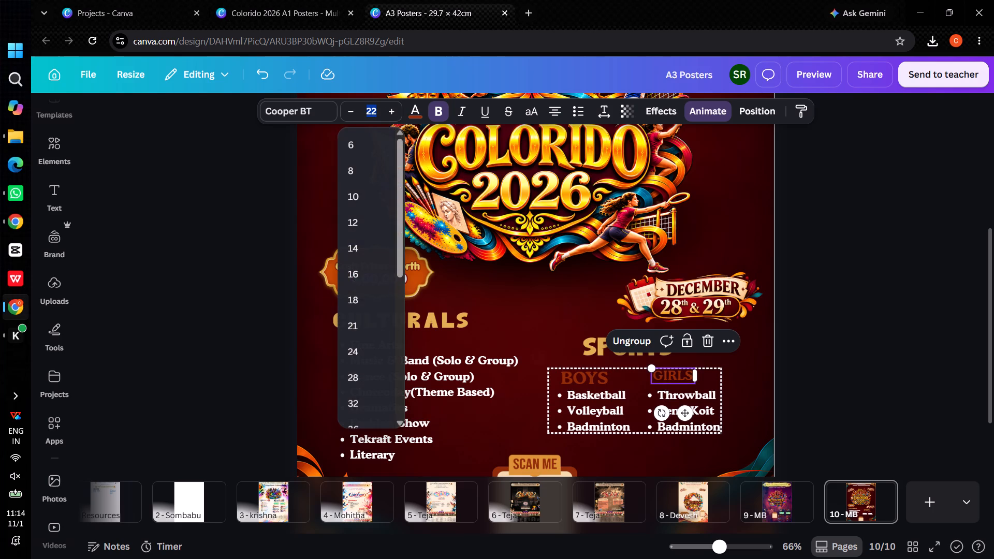
key(0)
key(BackSpace)
text(30)
key(Return)
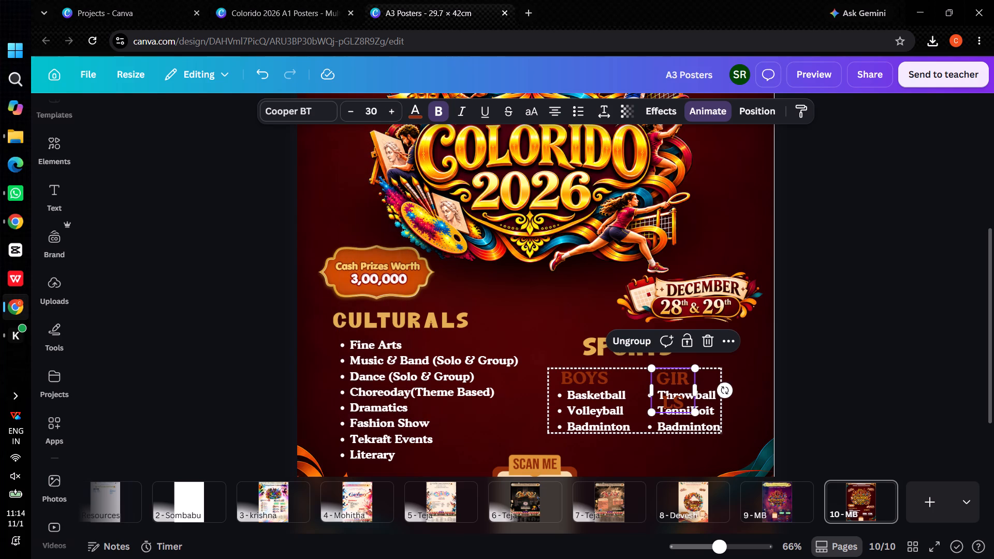
drag(698, 390, 708, 388)
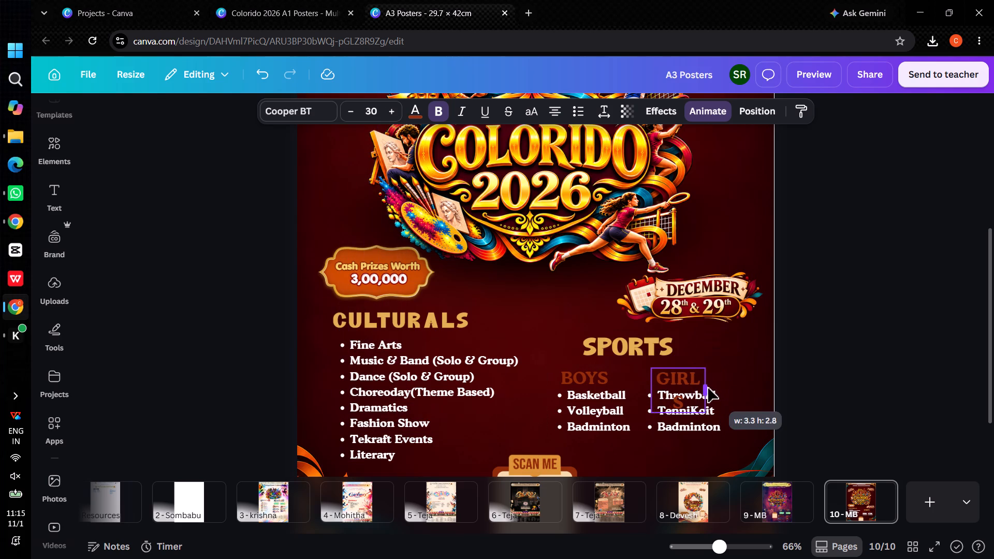
drag(708, 388, 712, 387)
click(829, 374)
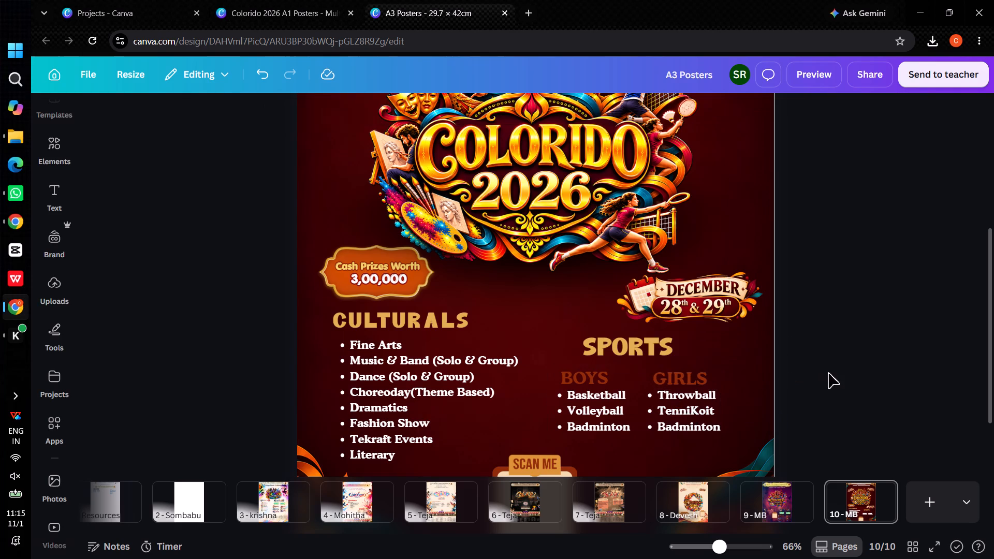
Nudge the BOYS heading slightly rightward within its group so it sits centred over the boys' sports list.
double_click(592, 376)
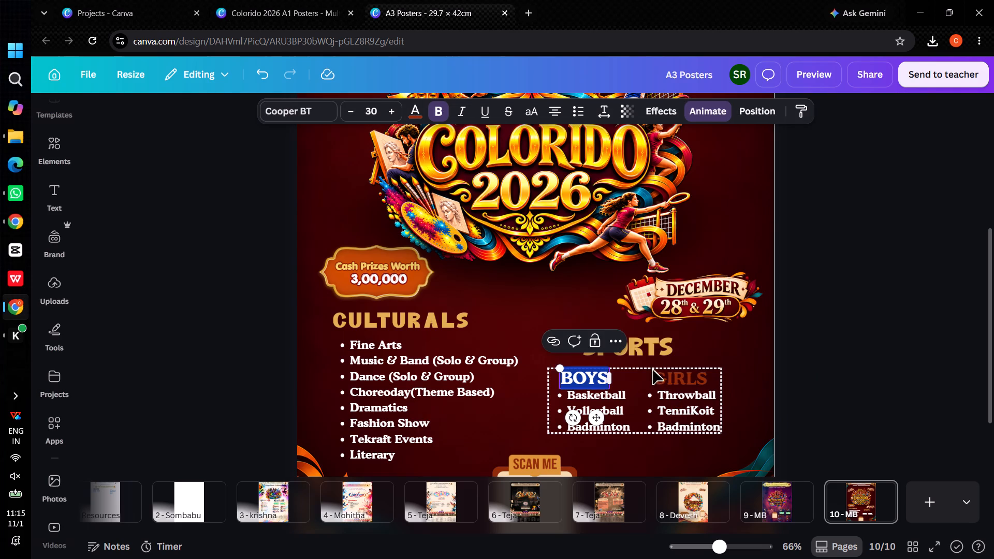
click(636, 381)
click(595, 379)
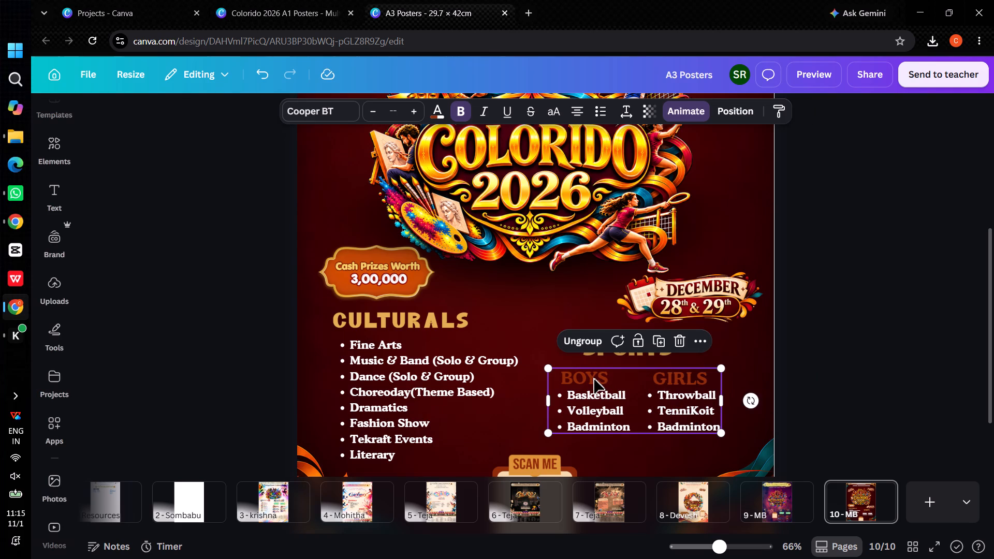
click(594, 379)
key(Right)
key(Right)
key(Right)
key(Right)
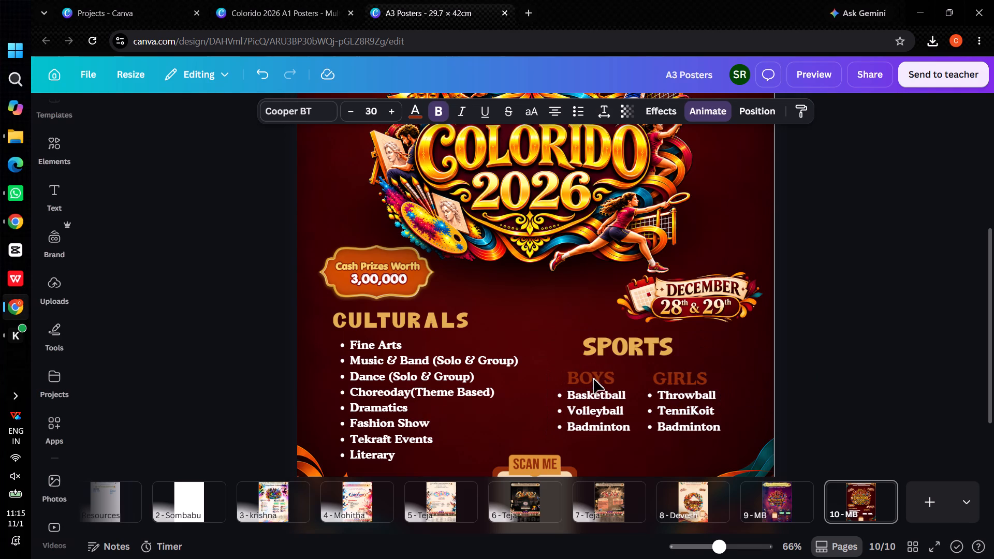
key(Right)
key(Right)
key(Right)
key(Left)
key(Left)
Nudge the GIRLS heading slightly rightward within its group so it lines up over the girls' sports list.
click(688, 382)
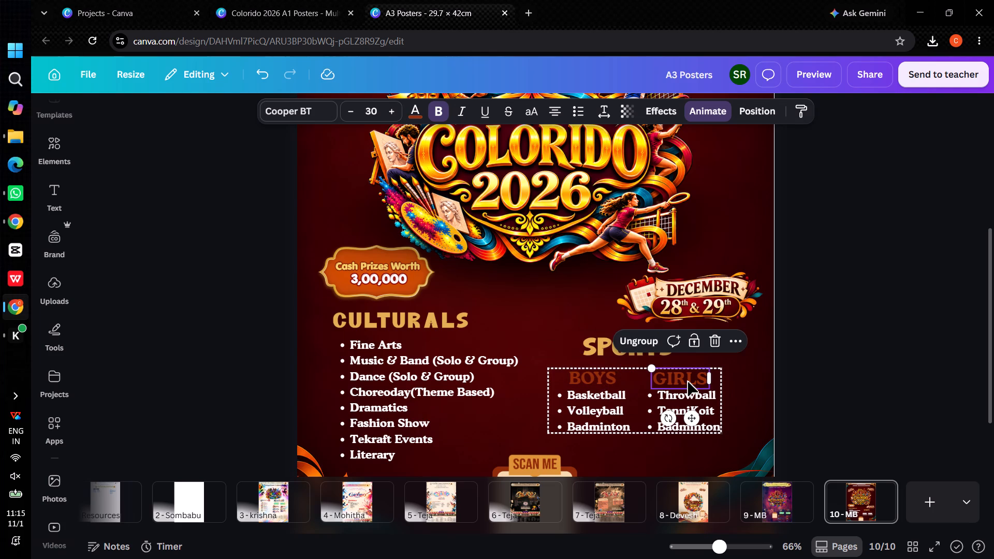
key(Right)
key(Right)
key(Right)
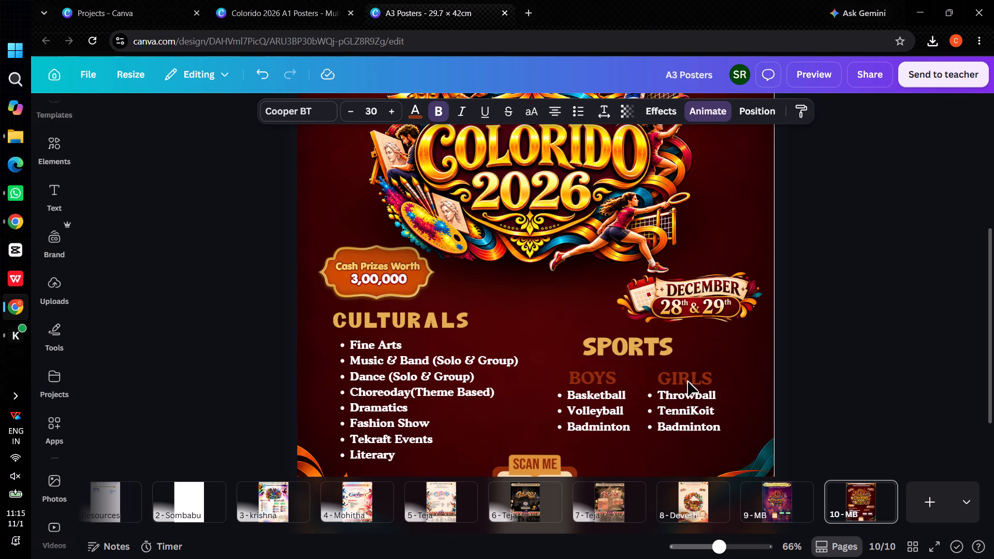
double_click(893, 374)
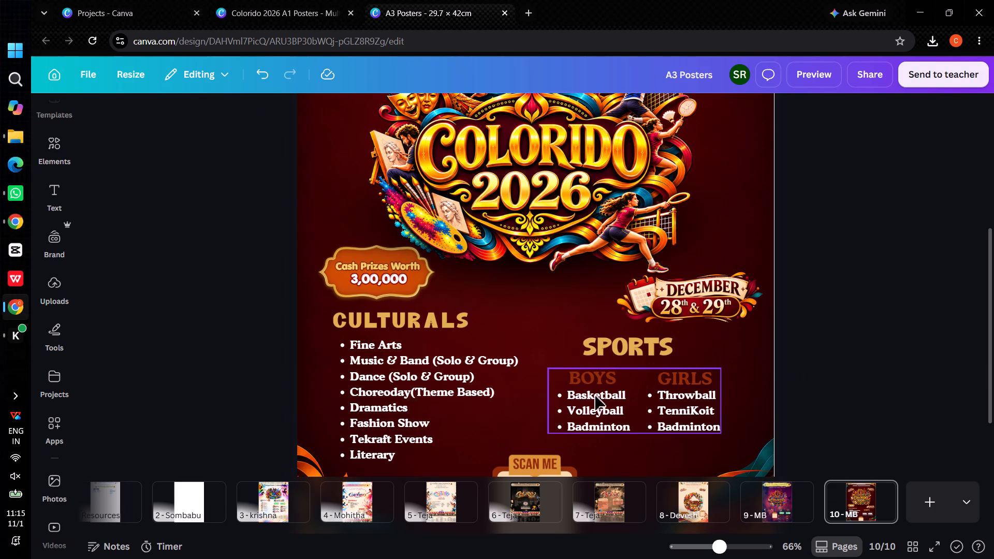
Recolour the BOYS heading with the bright orange (#EC5B00) sampled from the ornament near the poster's lower-left corner.
double_click(593, 383)
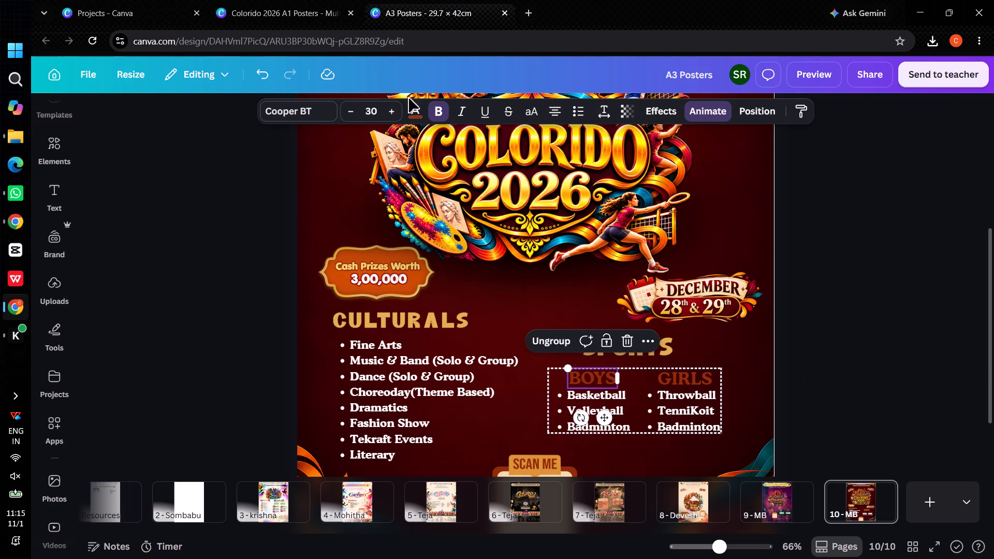
click(411, 111)
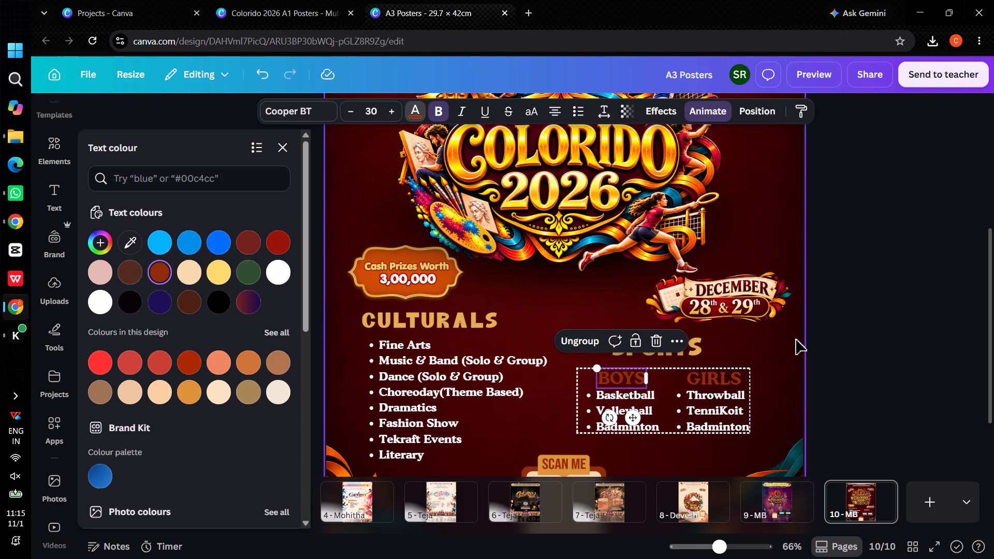
ctrl+scroll(796, 340, down, 3)
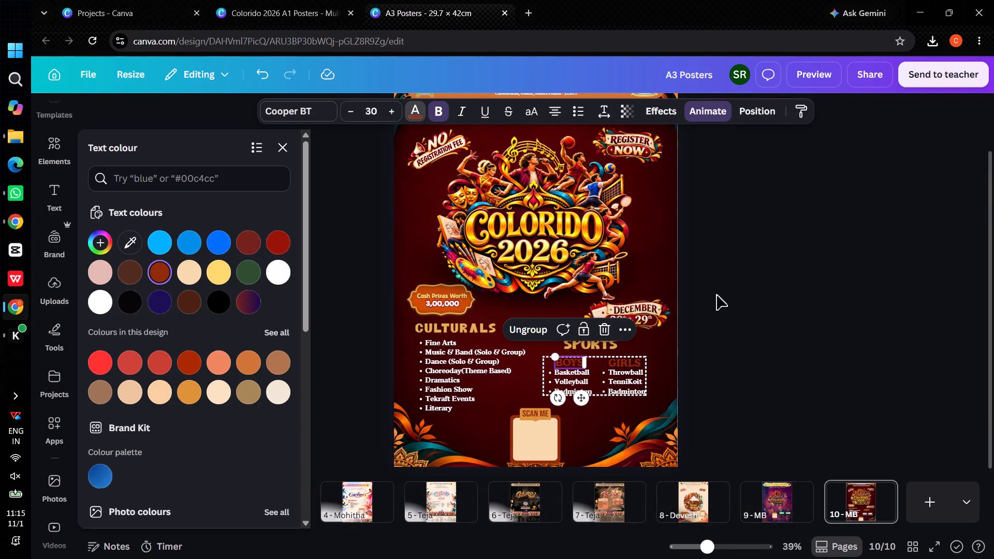
ctrl+scroll(732, 305, down, 2)
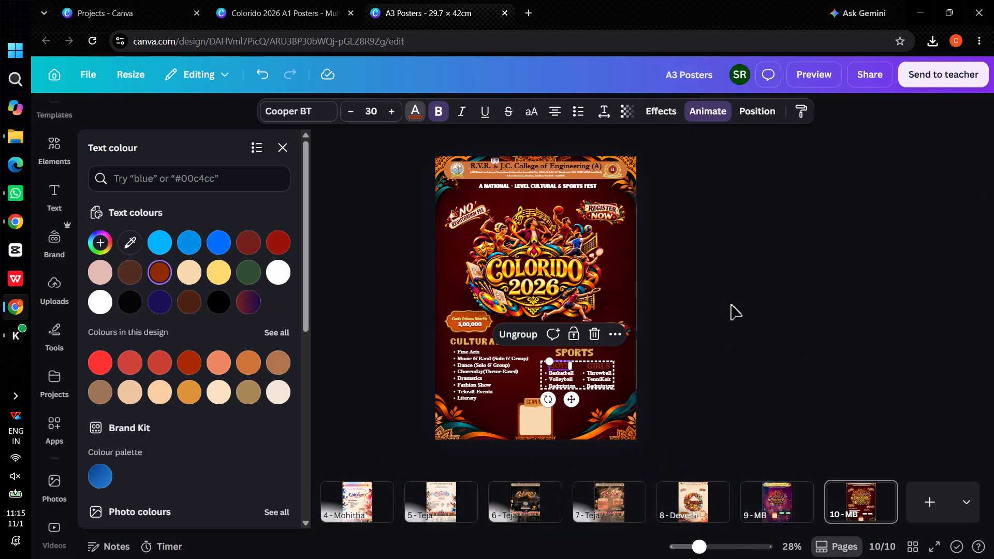
ctrl+scroll(732, 305, up, 3)
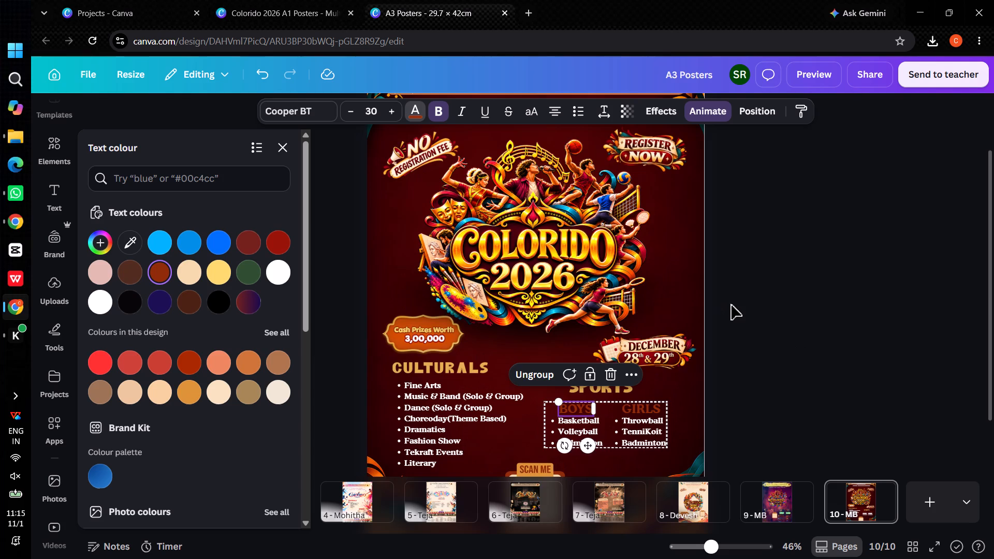
ctrl+scroll(732, 305, up, 1)
ctrl+scroll(732, 305, down, 1)
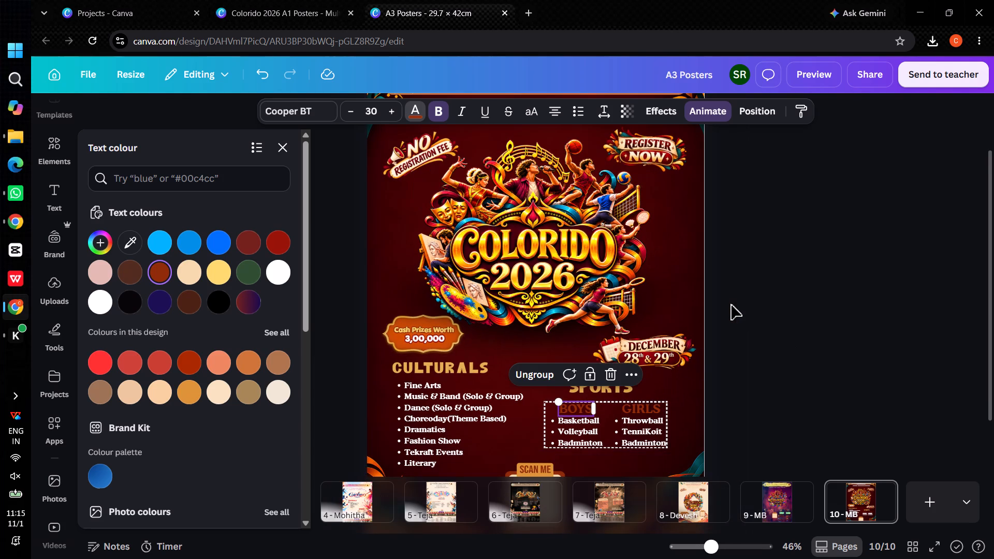
ctrl+scroll(732, 305, up, 2)
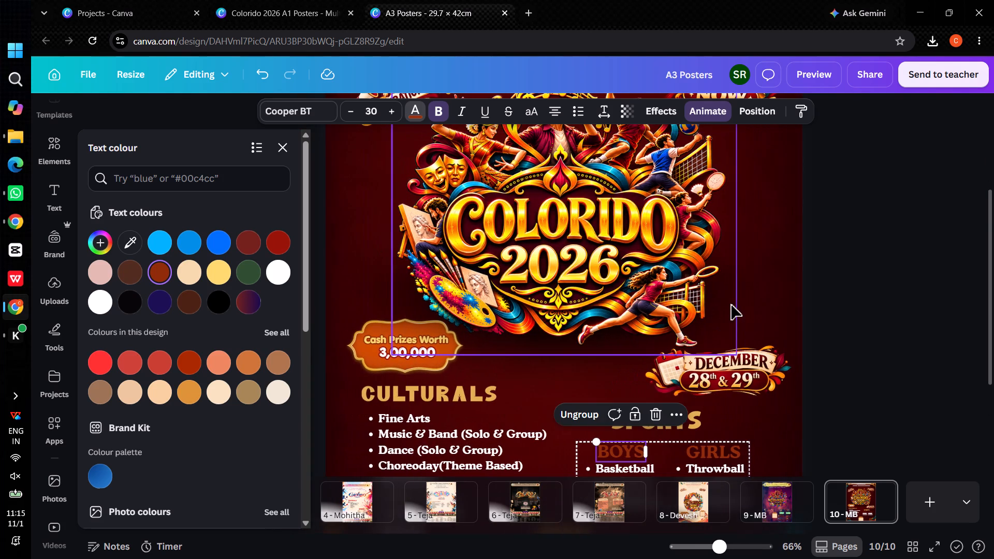
scroll(732, 305, down, 1)
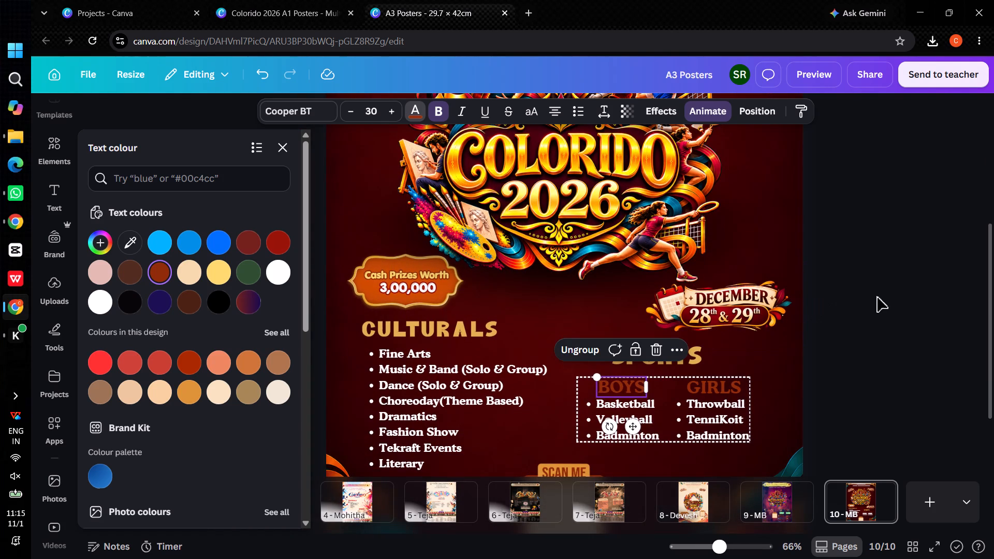
scroll(849, 278, down, 1)
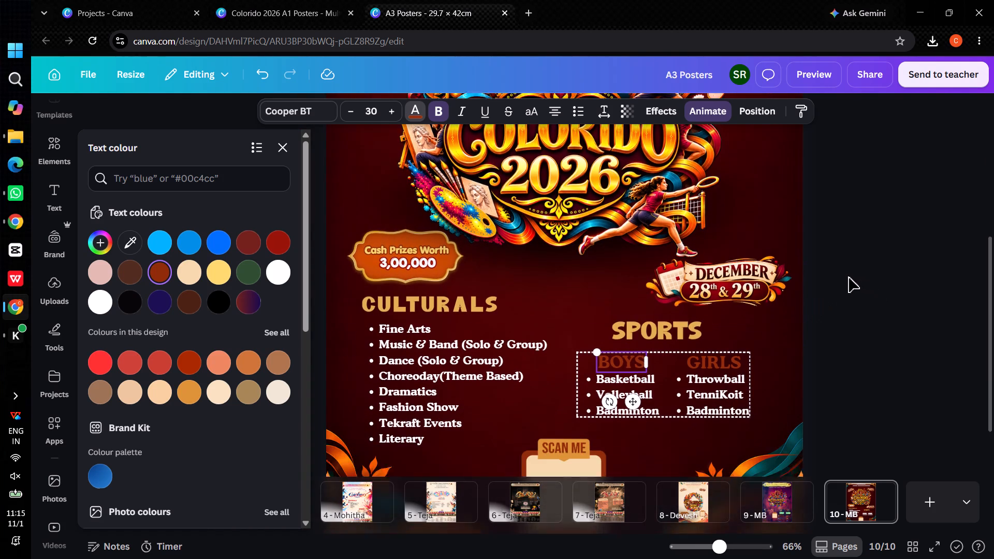
scroll(849, 278, down, 4)
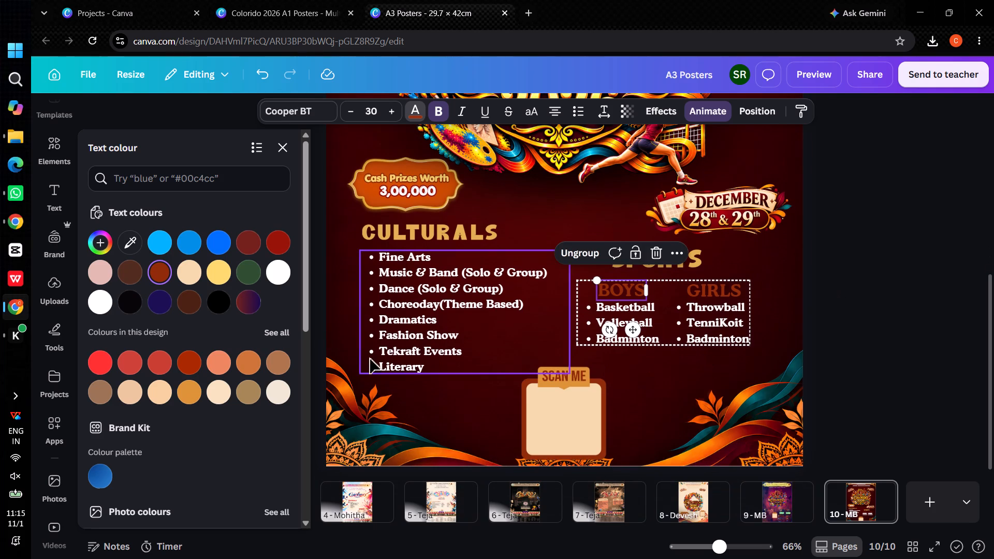
click(122, 243)
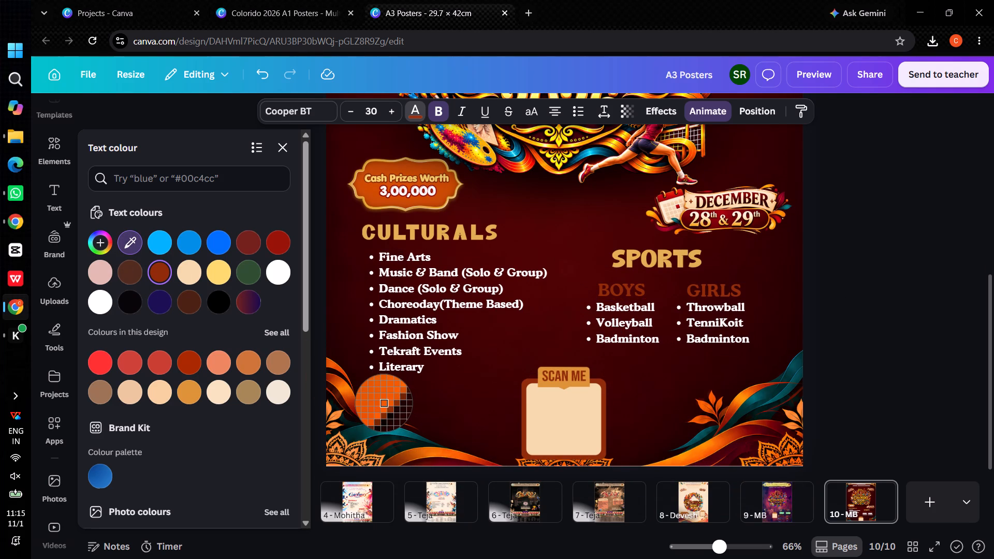
click(383, 402)
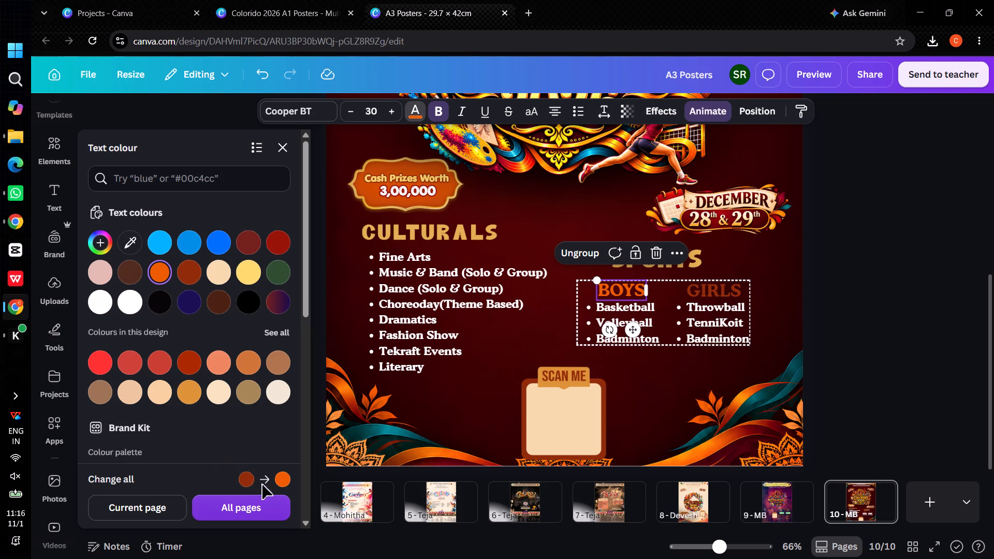
Copy the BOYS heading's colour code #EC5B00 and apply it as the GIRLS heading's text colour.
click(156, 271)
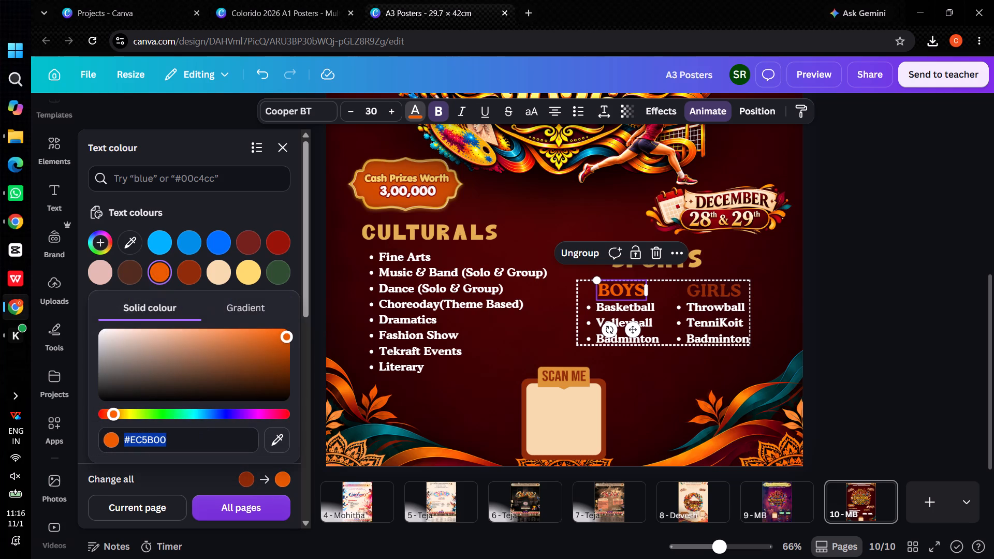
key(ctrl+c)
click(692, 285)
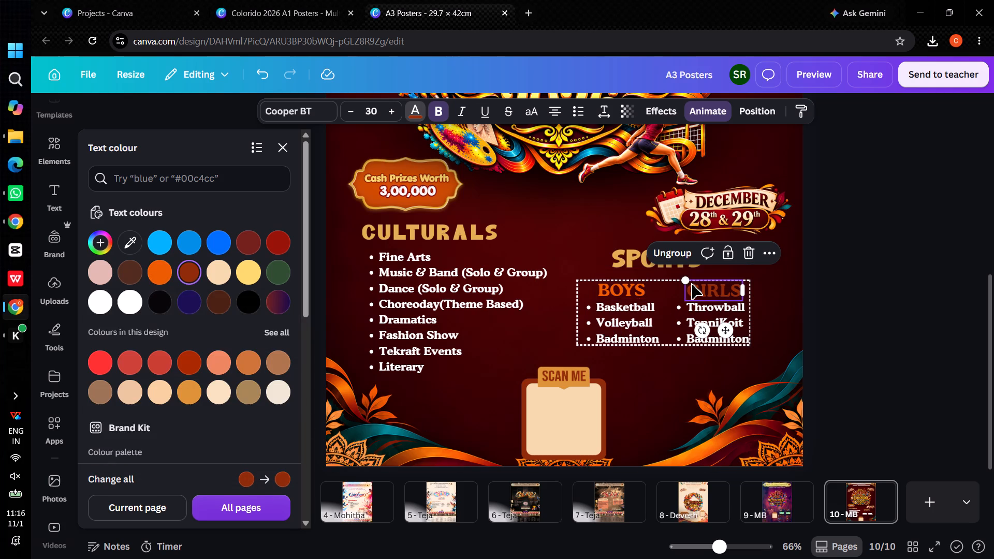
click(408, 110)
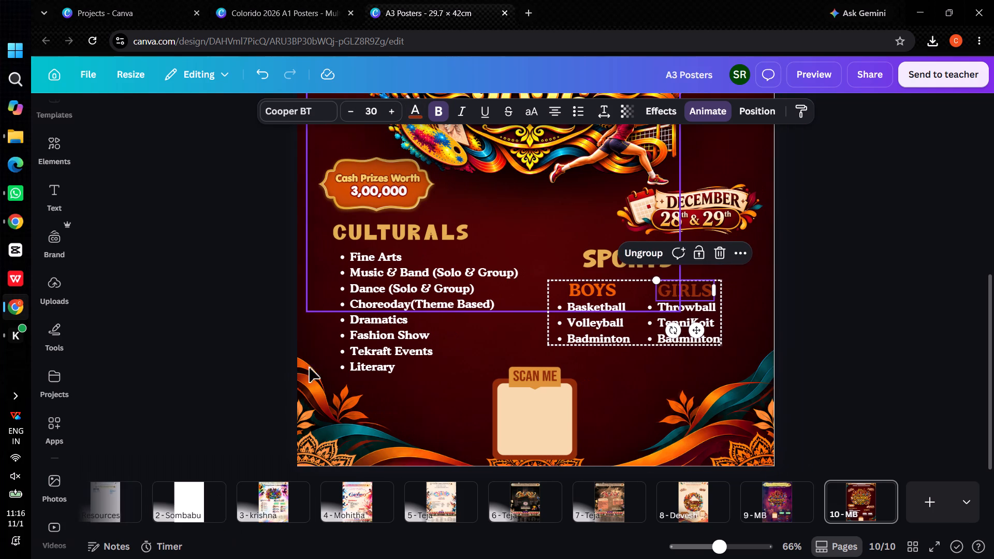
click(417, 112)
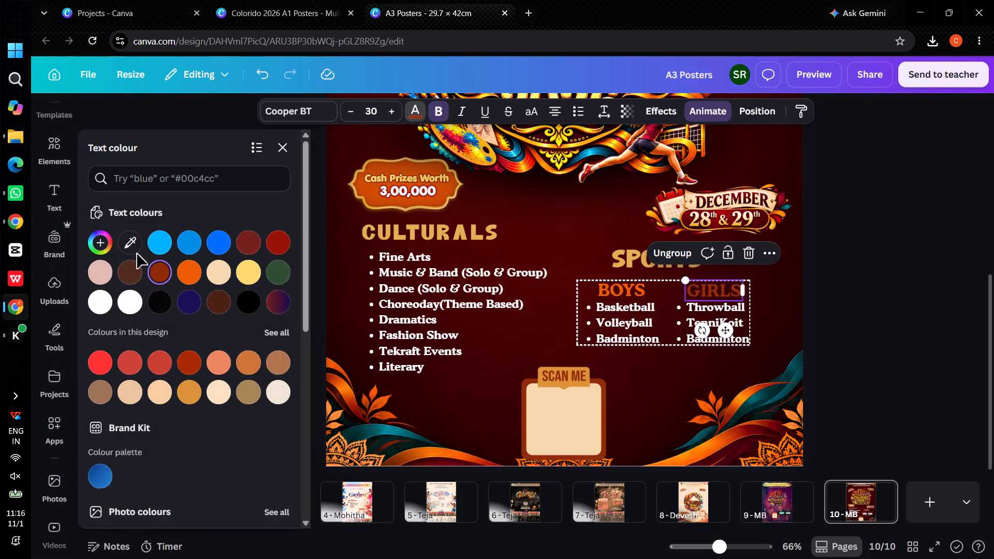
click(100, 242)
key(ctrl+v)
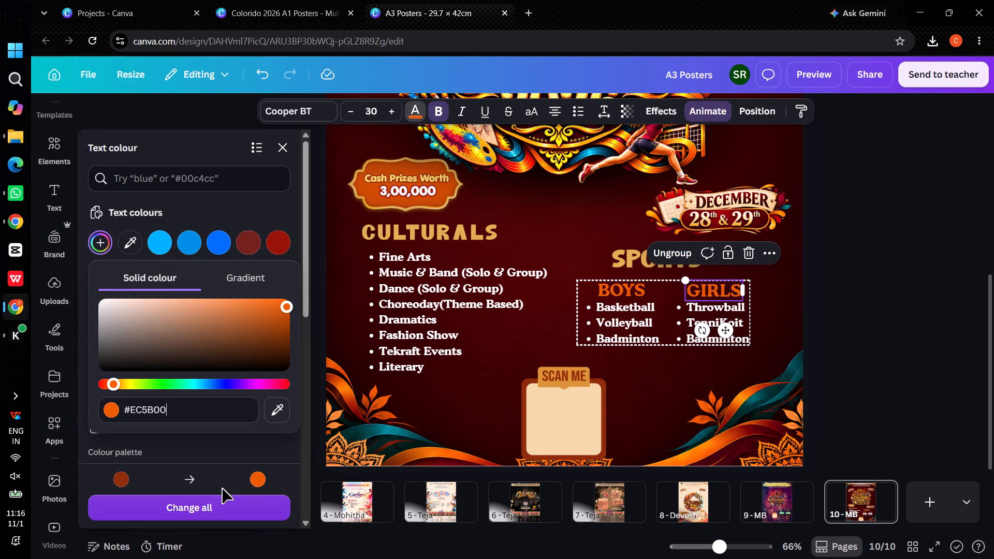
Nudge the SCAN ME frame straight up from the poster's bottom edge so it clears the ornamental border beneath it.
double_click(908, 298)
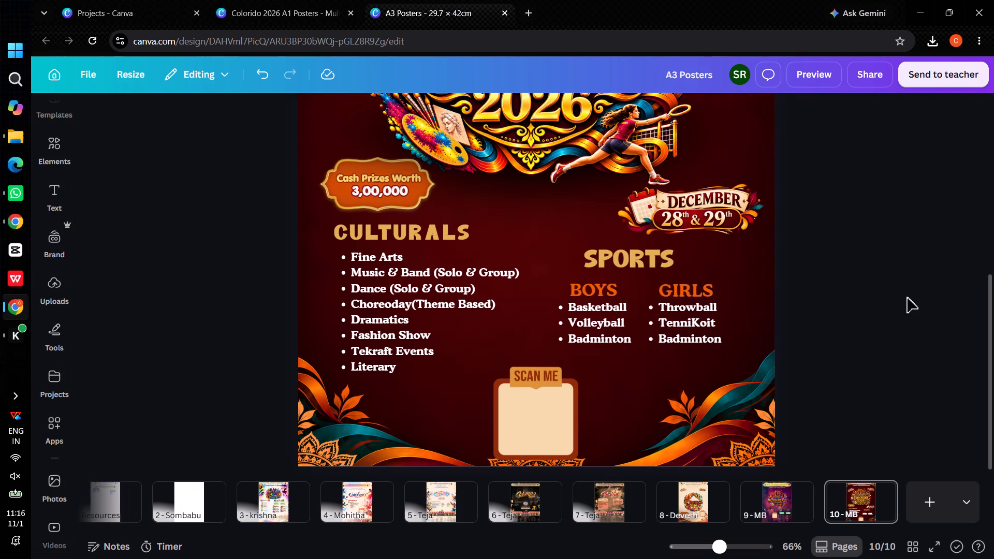
ctrl+scroll(914, 348, down, 2)
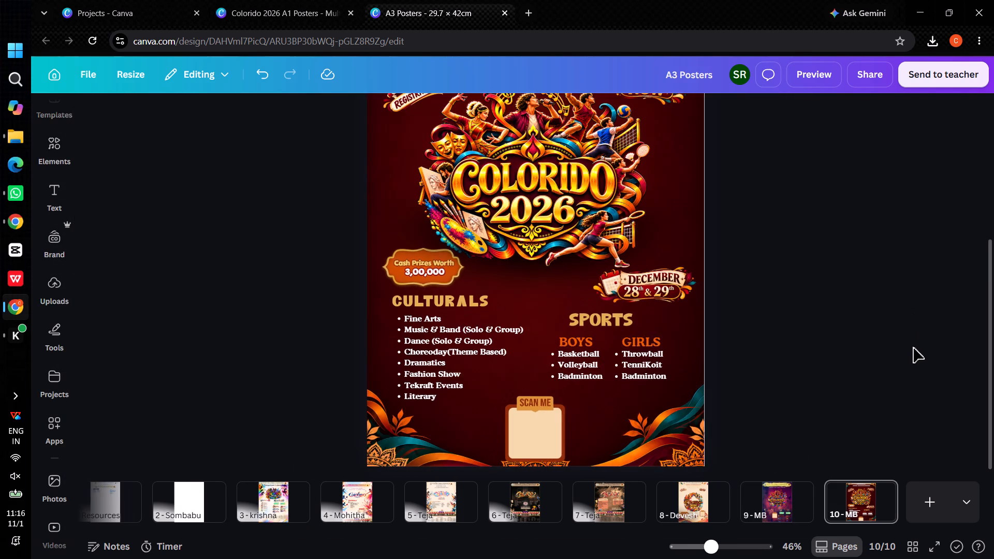
ctrl+scroll(914, 348, down, 3)
ctrl+scroll(743, 327, up, 1)
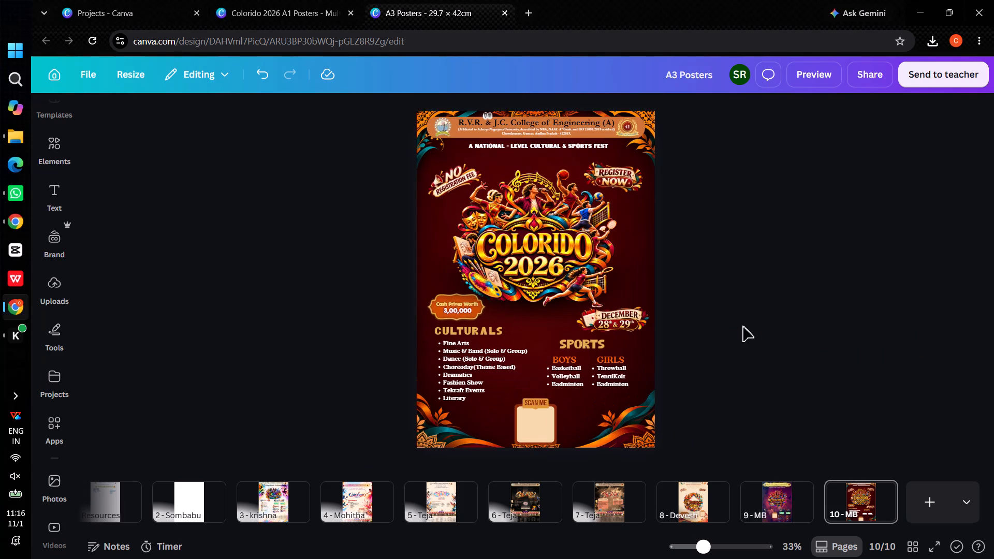
click(535, 435)
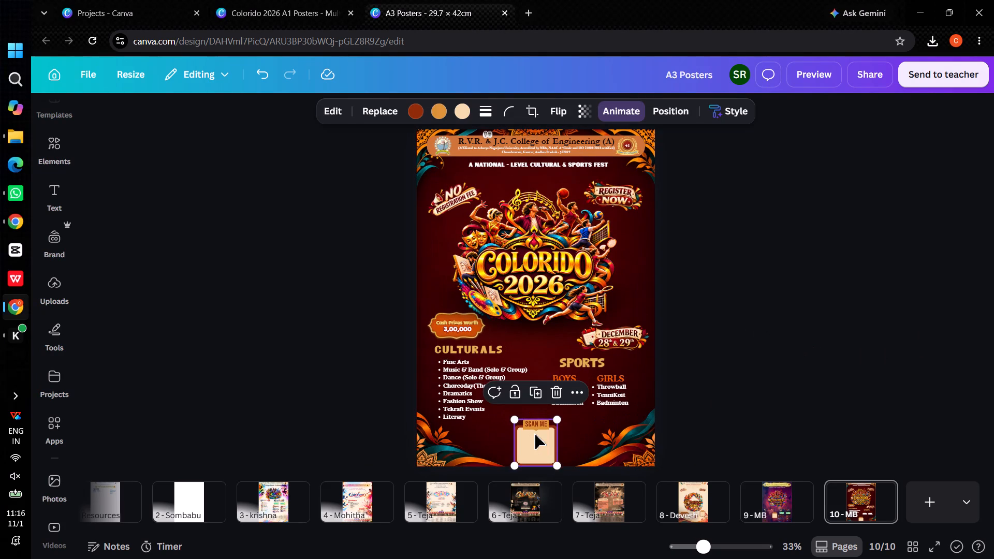
key(Up)
key(Up)
key(Up)
key(Up)
key(Up)
key(Up)
key(Up)
key(Up)
key(Up)
key(Up)
key(Up)
key(Up)
key(Up)
key(Up)
key(Up)
key(Up)
key(Down)
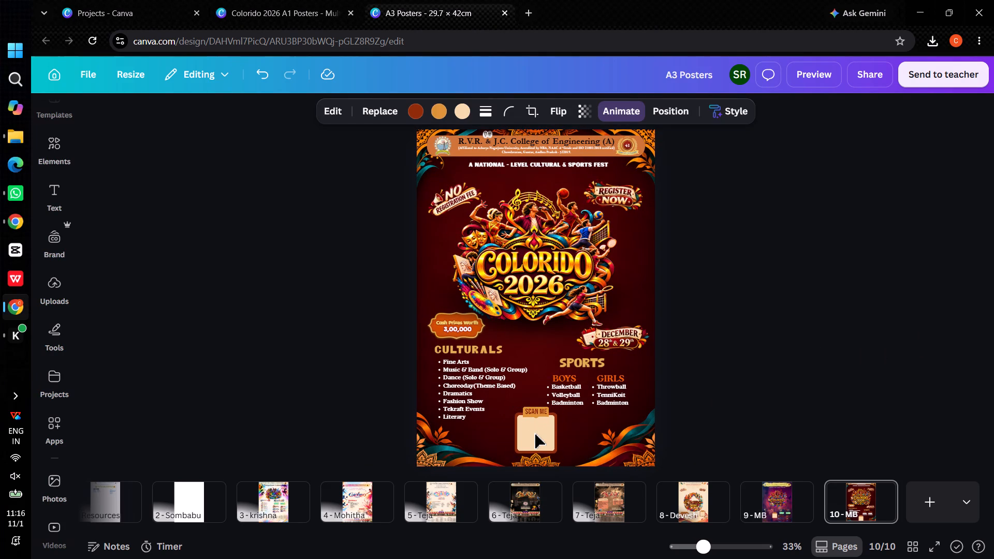
double_click(870, 285)
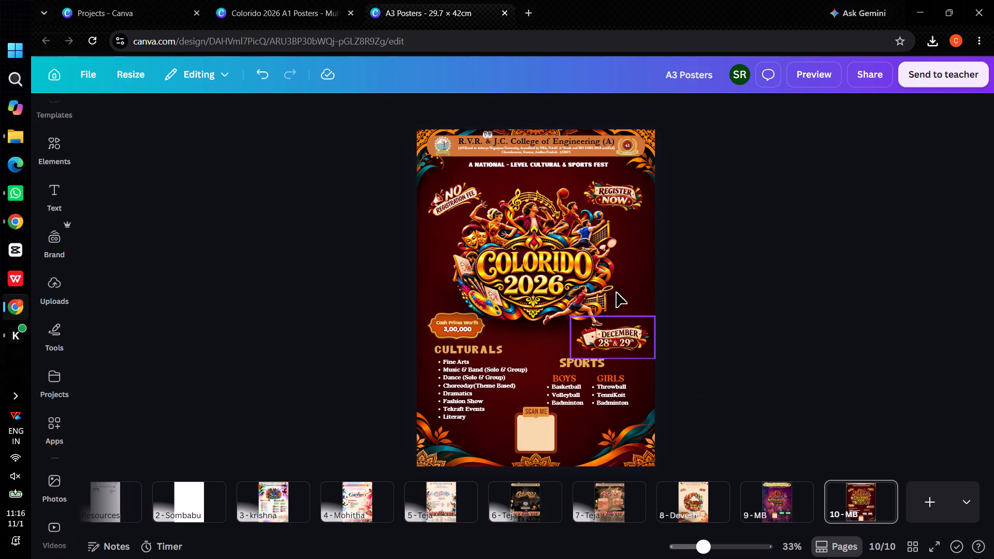
click(930, 220)
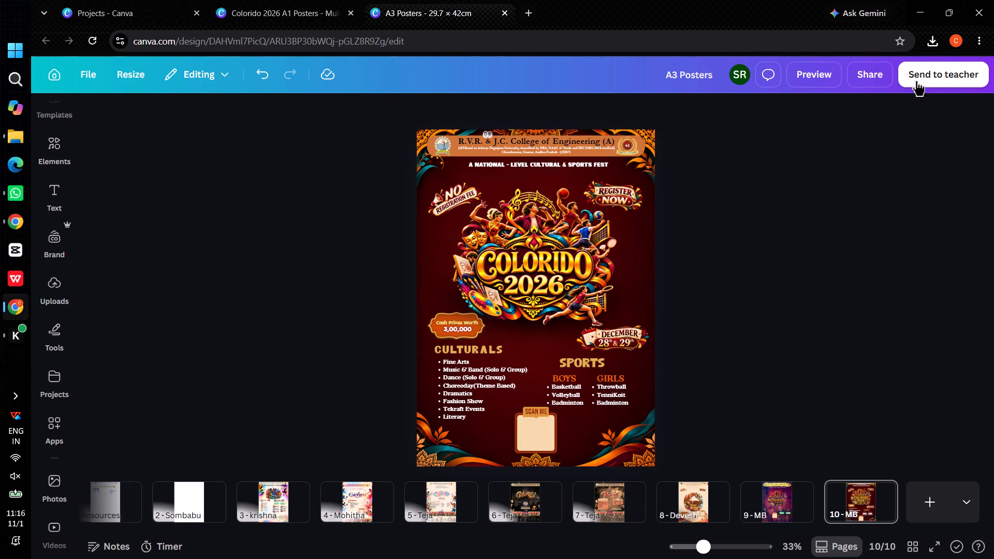
Download only the current page (10) as a PDF with the Digital preset, reviewing the download quality tip beforehand.
click(870, 75)
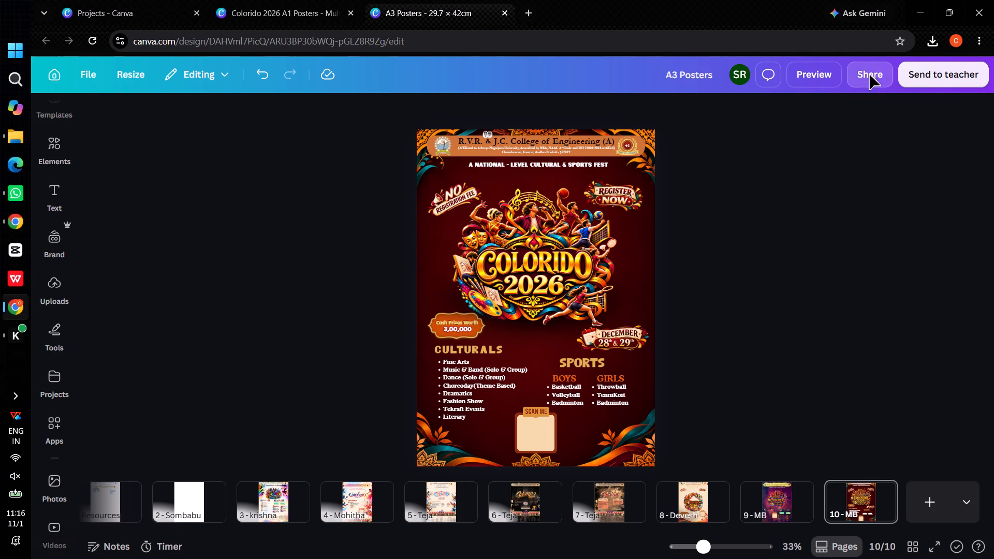
click(746, 379)
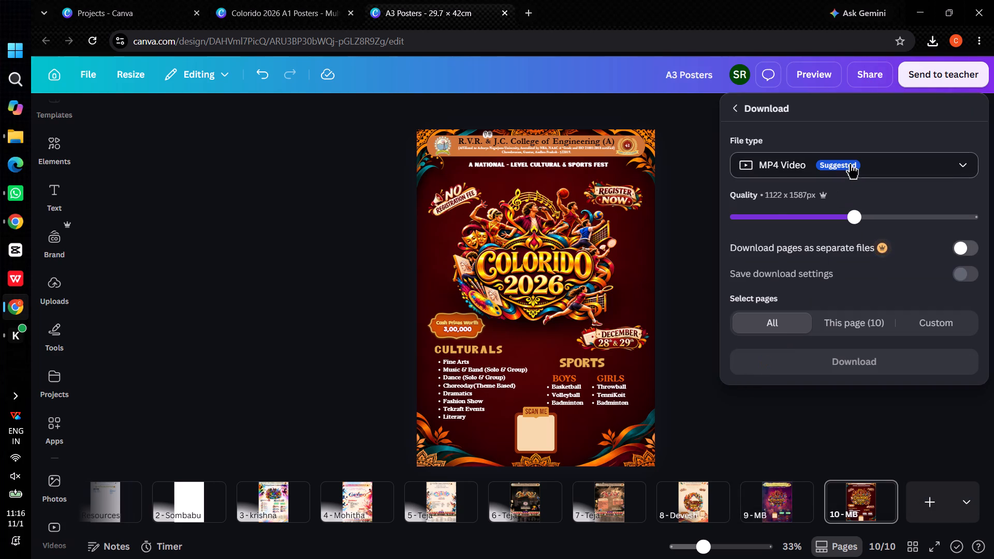
click(850, 164)
click(787, 282)
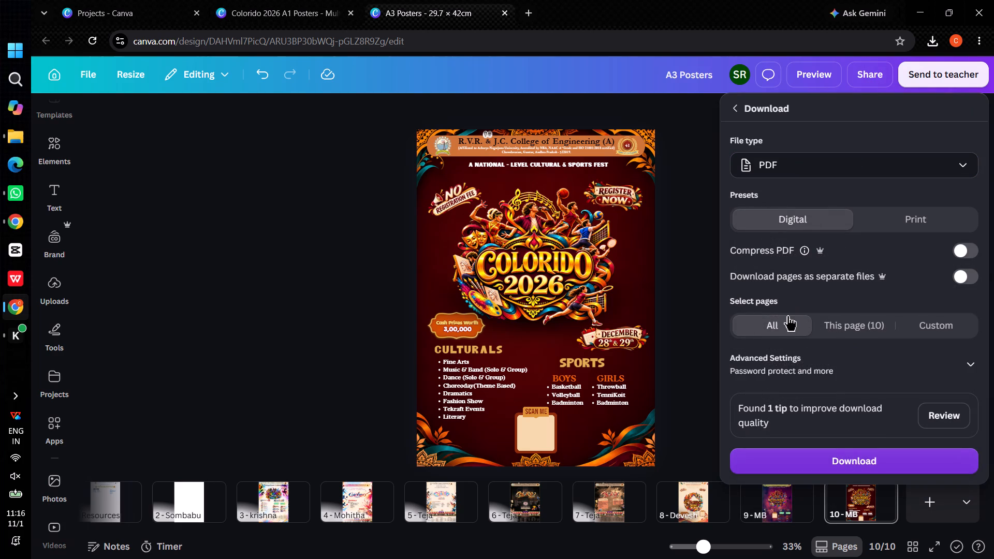
click(956, 414)
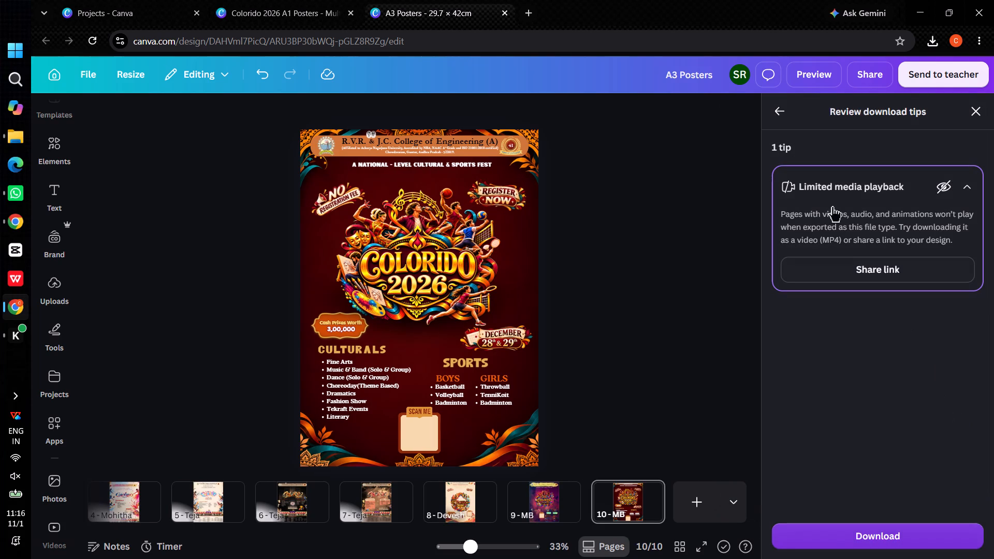
click(778, 109)
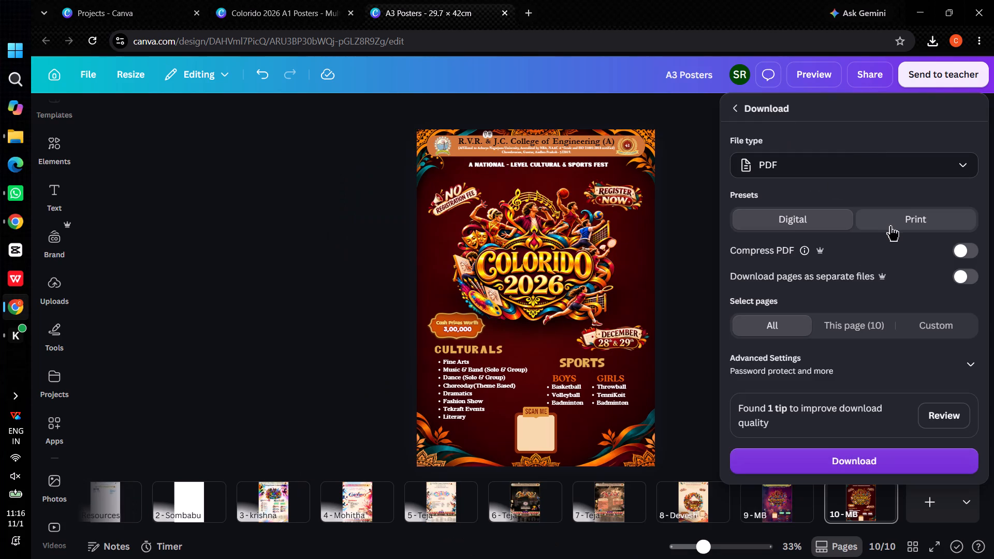
click(849, 321)
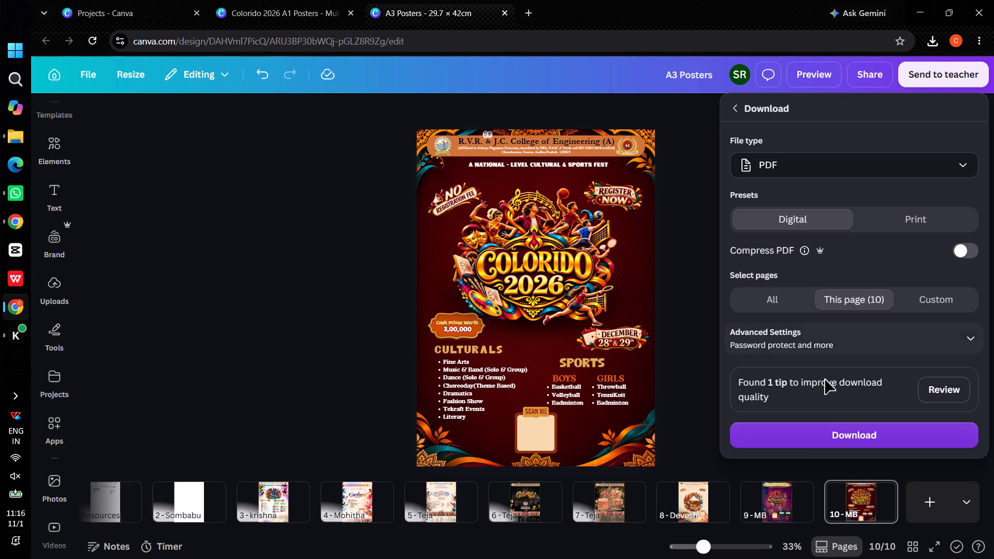
click(884, 437)
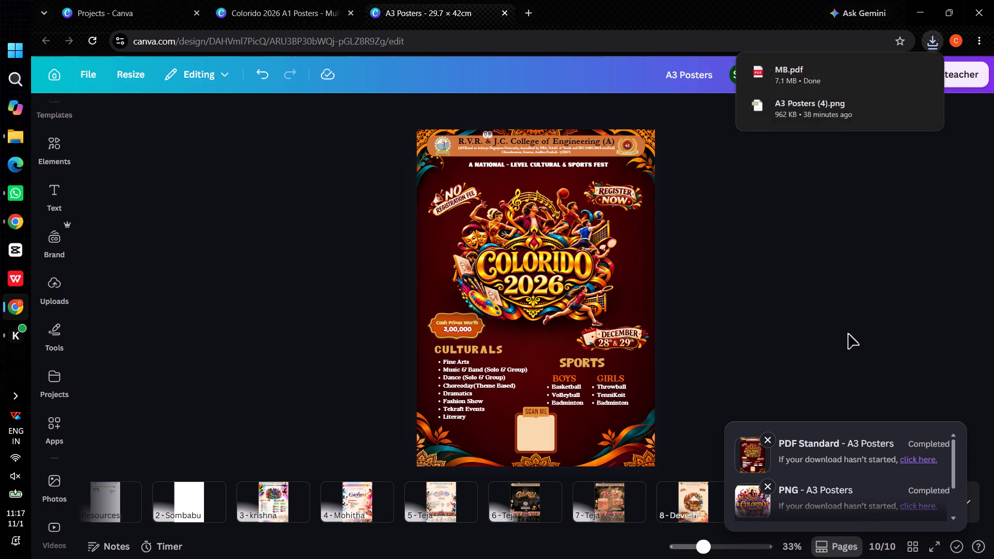
click(849, 334)
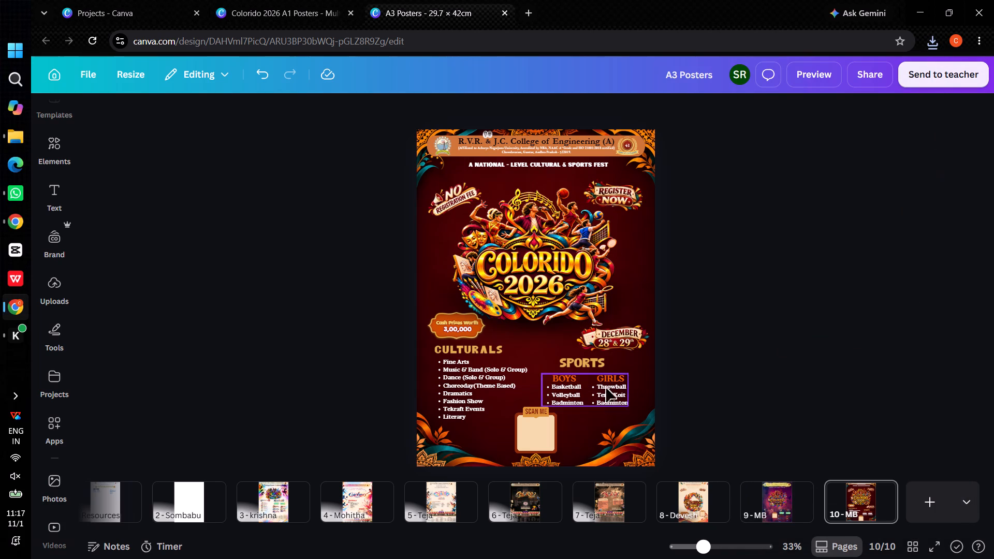